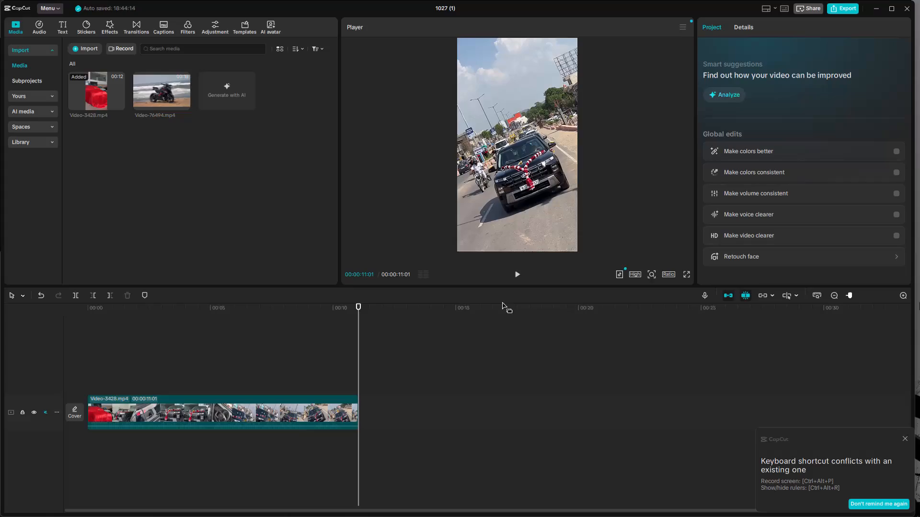
Split the Video-3428.mp4 clip at 00:00:00:24, just before the shot of the red-covered car ends.
{"action": "left_click_drag", "start_coordinate": [356, 309], "coordinate": [0, 321]}
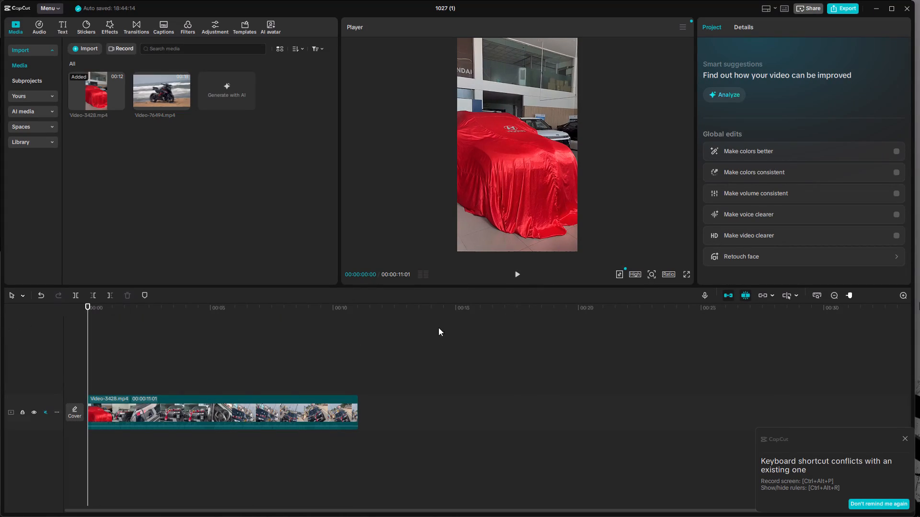
{"action": "scroll", "coordinate": [444, 337], "scroll_direction": "down", "scroll_amount": 3}
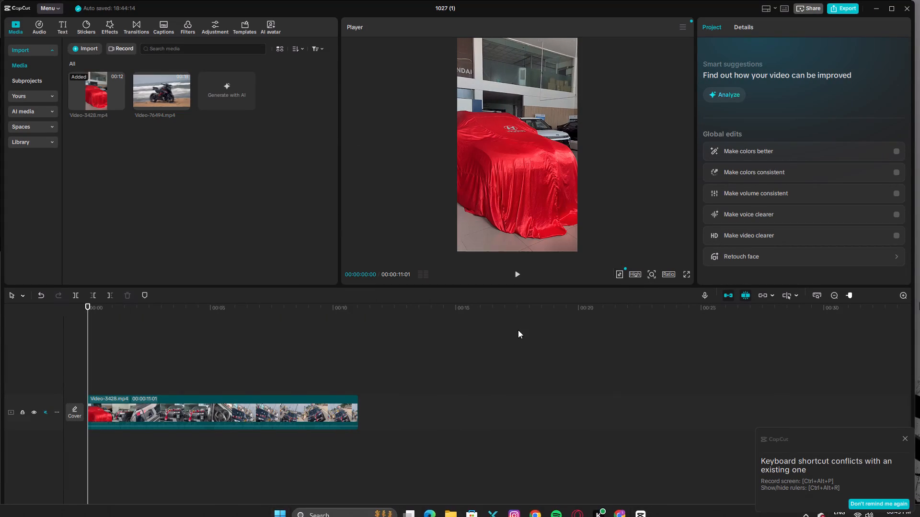
{"action": "left_click", "coordinate": [512, 277]}
{"action": "left_click", "coordinate": [516, 274]}
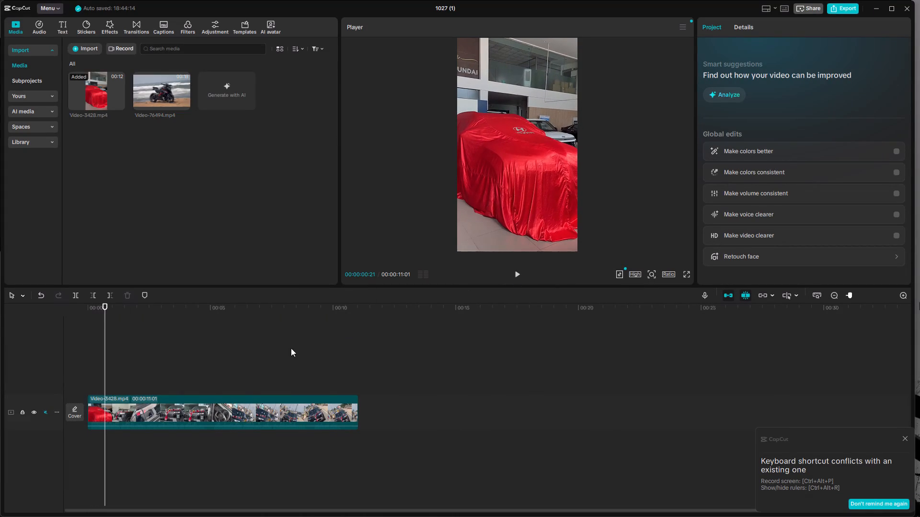
{"action": "left_click_drag", "start_coordinate": [99, 308], "coordinate": [97, 317]}
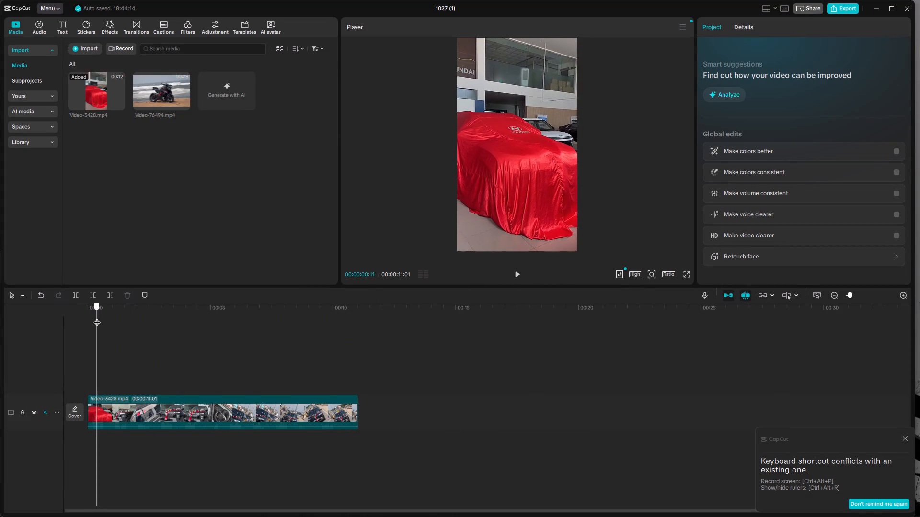
{"action": "left_click_drag", "start_coordinate": [97, 317], "coordinate": [113, 321]}
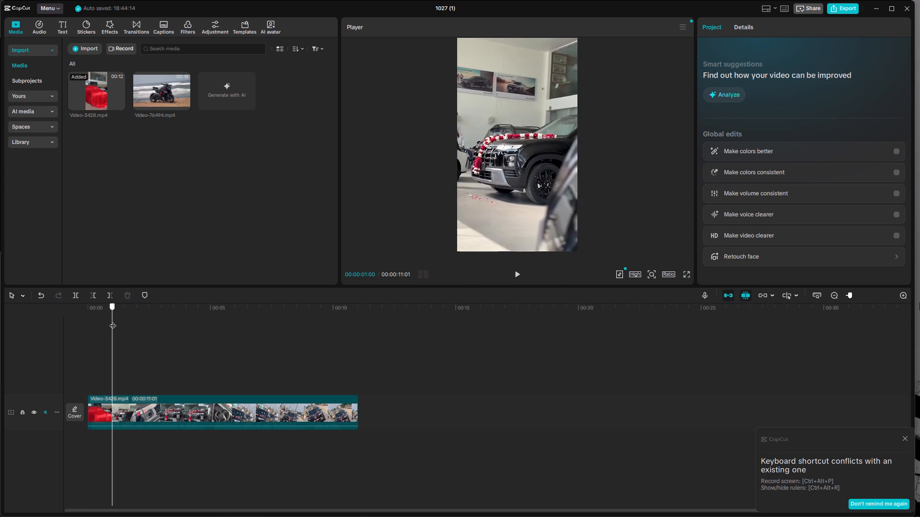
{"action": "left_click_drag", "start_coordinate": [113, 321], "coordinate": [107, 322]}
{"action": "left_click", "coordinate": [123, 404]}
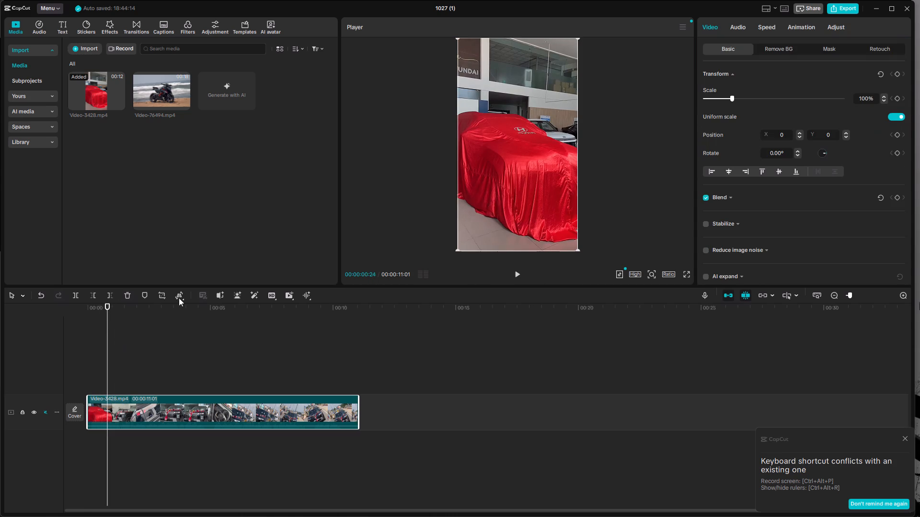
{"action": "left_click", "coordinate": [77, 295]}
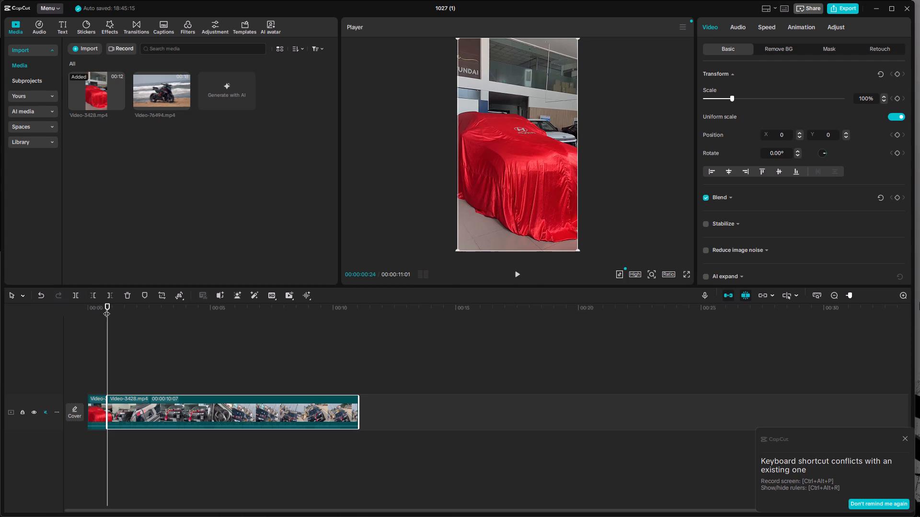
Split the remaining Video-3428.mp4 clip at 00:00:01:21, at the end of the garlanded black car's side shot.
{"action": "left_click_drag", "start_coordinate": [106, 309], "coordinate": [115, 311]}
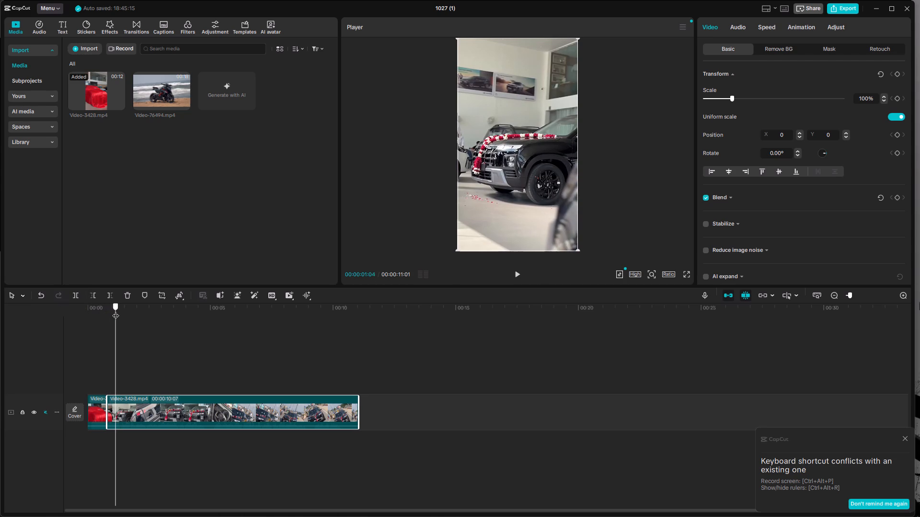
{"action": "left_click_drag", "start_coordinate": [115, 311], "coordinate": [122, 313]}
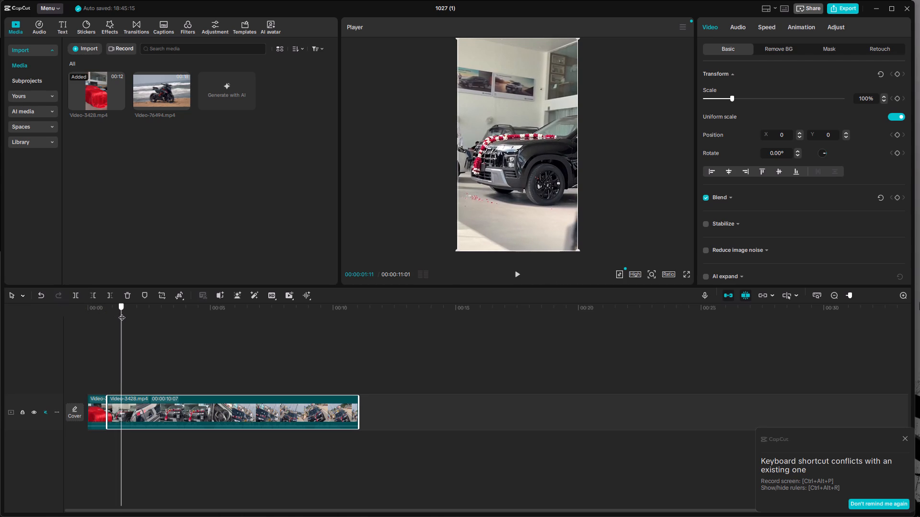
{"action": "left_click_drag", "start_coordinate": [122, 313], "coordinate": [122, 313]}
{"action": "left_click_drag", "start_coordinate": [123, 305], "coordinate": [124, 306]}
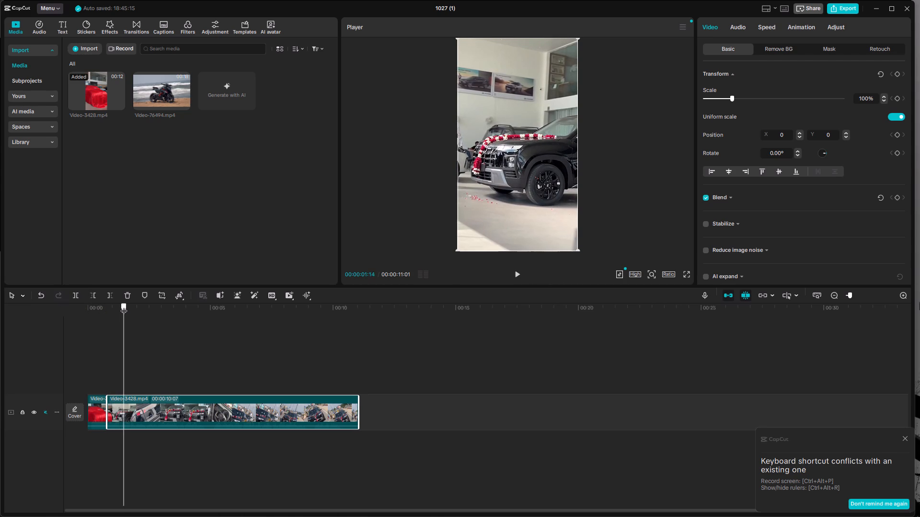
{"action": "left_click_drag", "start_coordinate": [124, 306], "coordinate": [127, 308]}
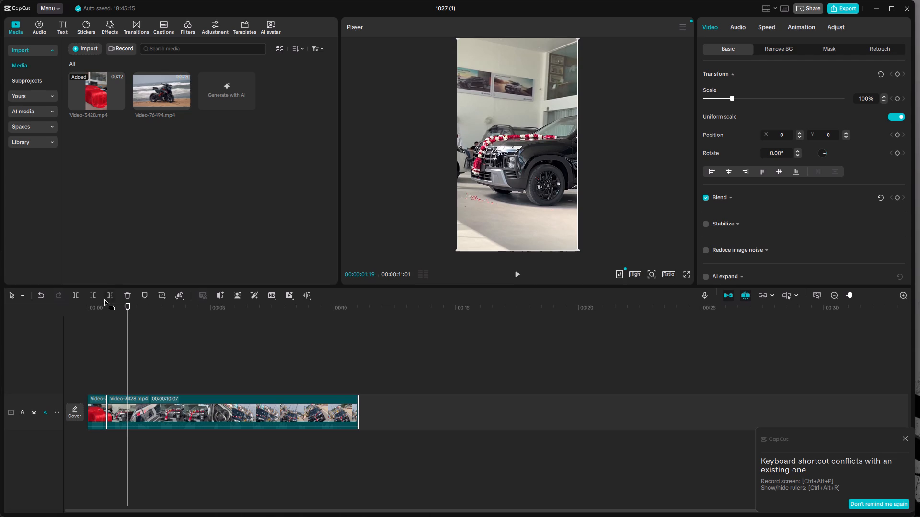
{"action": "left_click", "coordinate": [126, 308]}
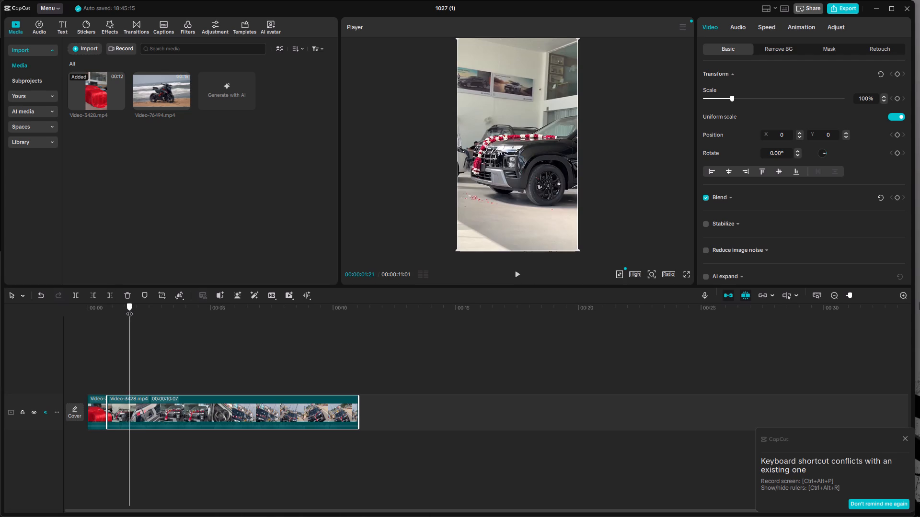
{"action": "left_click", "coordinate": [80, 294]}
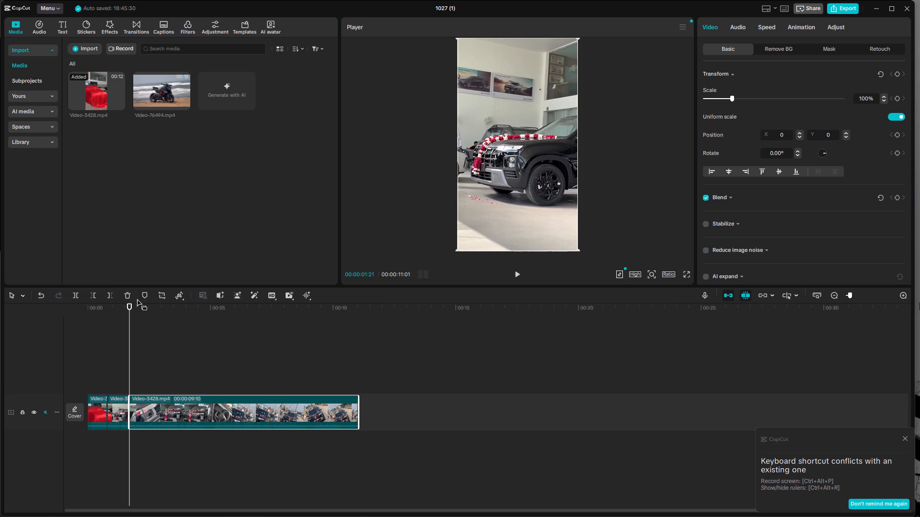
Split the remaining clip at 00:00:02:21, at the end of the car's rear Creta badge shot.
{"action": "left_click_drag", "start_coordinate": [131, 307], "coordinate": [141, 313]}
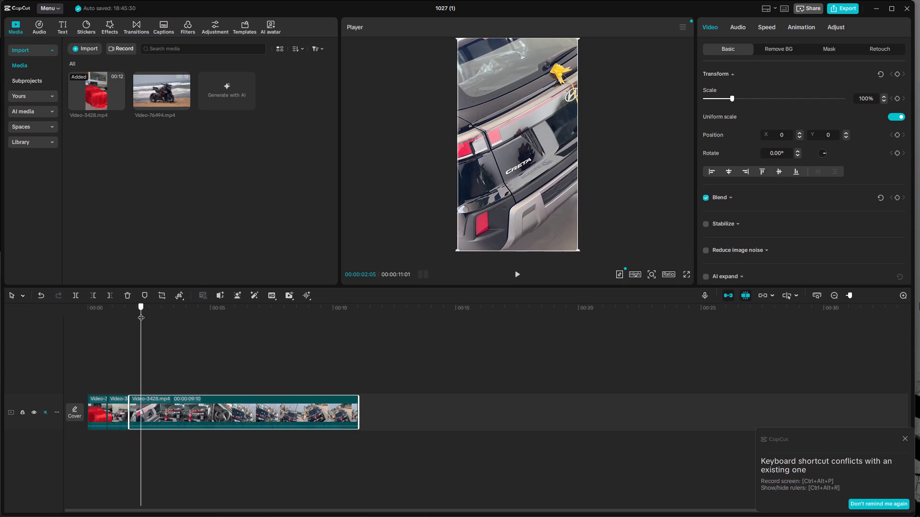
{"action": "left_click_drag", "start_coordinate": [141, 313], "coordinate": [151, 317]}
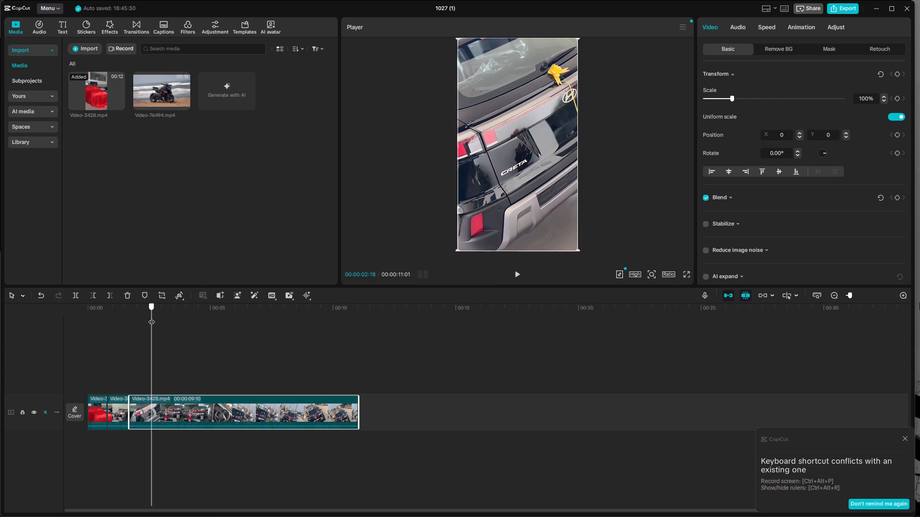
{"action": "left_click_drag", "start_coordinate": [151, 317], "coordinate": [154, 323]}
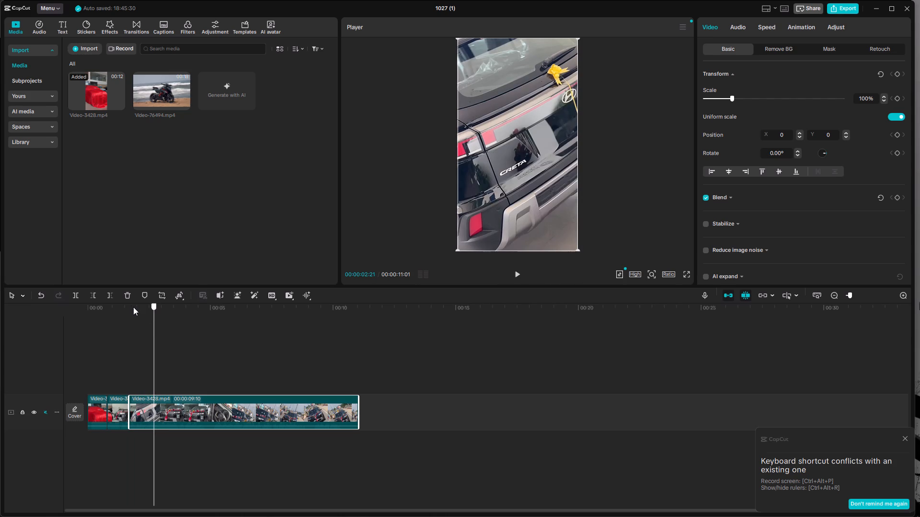
{"action": "left_click", "coordinate": [70, 294]}
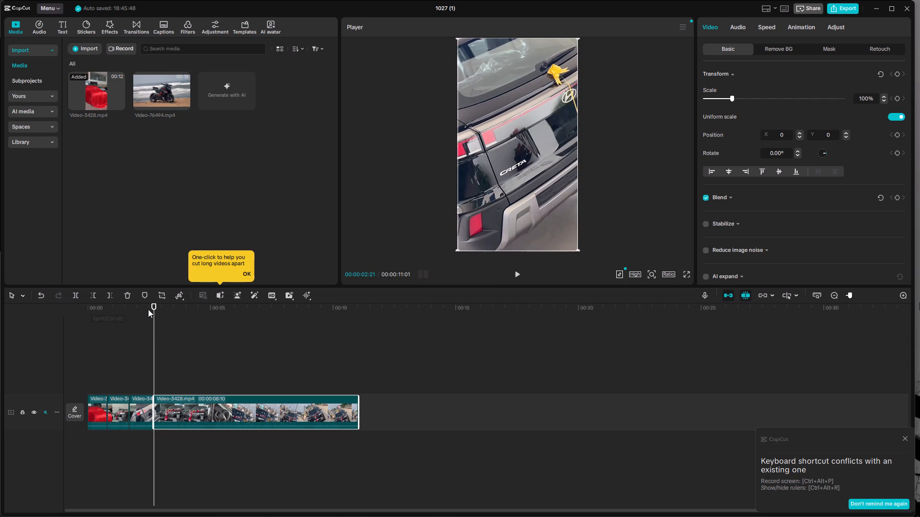
Split the remaining clip at 00:00:04:04, at the end of the garlanded car's front view in the showroom.
{"action": "left_click_drag", "start_coordinate": [155, 308], "coordinate": [167, 310]}
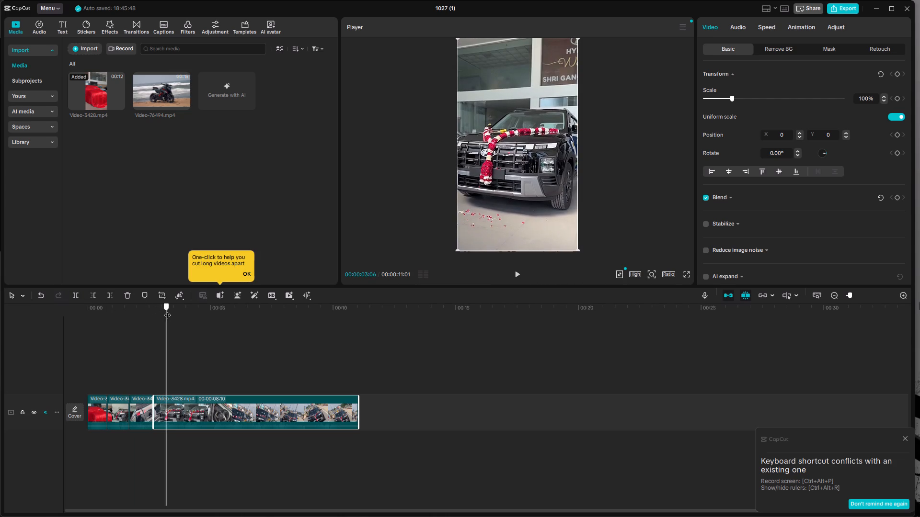
{"action": "left_click_drag", "start_coordinate": [167, 310], "coordinate": [189, 315]}
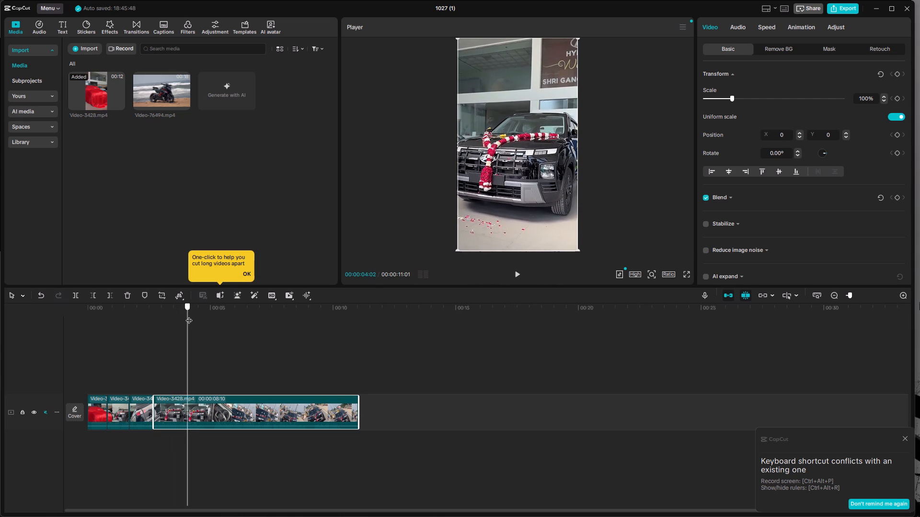
{"action": "left_click_drag", "start_coordinate": [189, 315], "coordinate": [189, 320]}
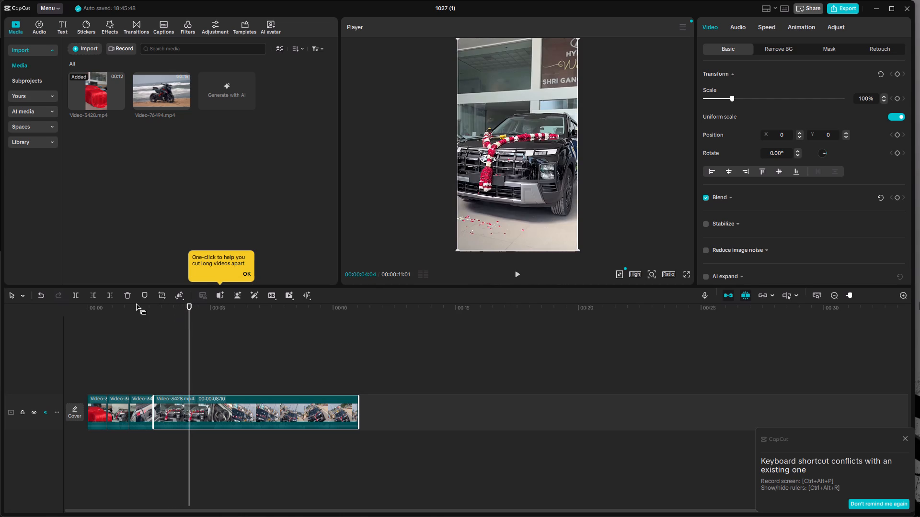
{"action": "left_click", "coordinate": [78, 295]}
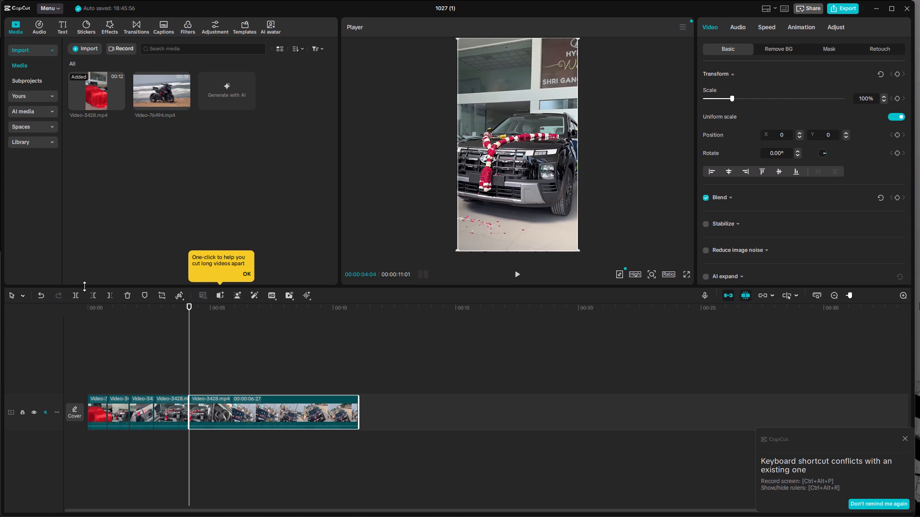
Split the remaining clip at 00:00:05:15, at the end of the steering wheel interior shot.
{"action": "left_click_drag", "start_coordinate": [188, 304], "coordinate": [207, 303]}
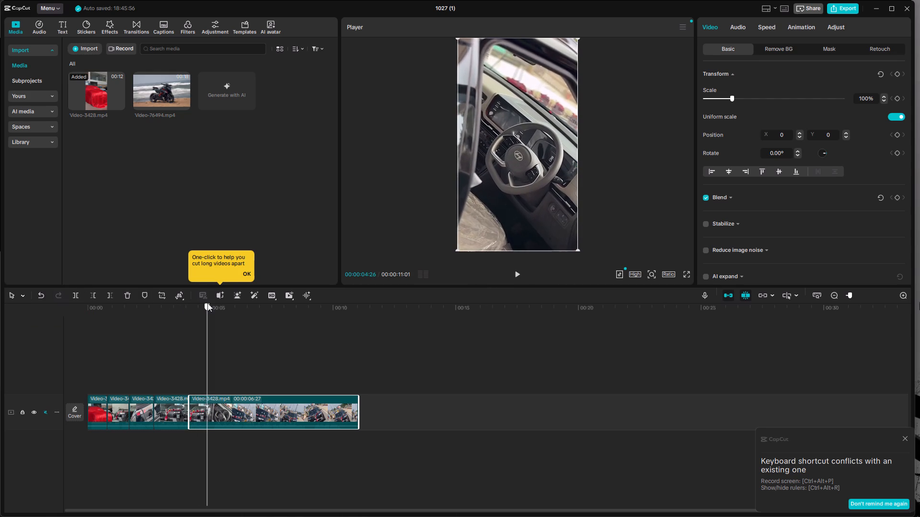
{"action": "left_click_drag", "start_coordinate": [207, 303], "coordinate": [222, 303]}
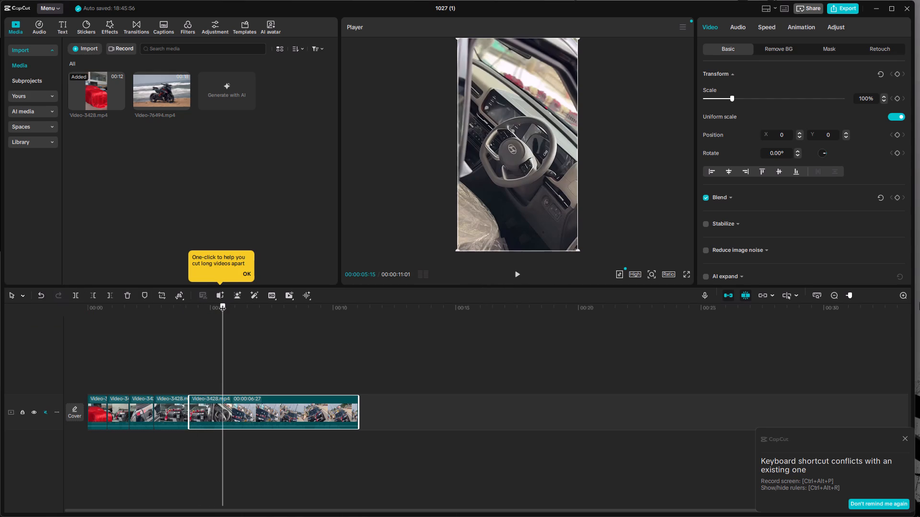
{"action": "left_click_drag", "start_coordinate": [222, 303], "coordinate": [222, 304]}
{"action": "left_click", "coordinate": [69, 293]}
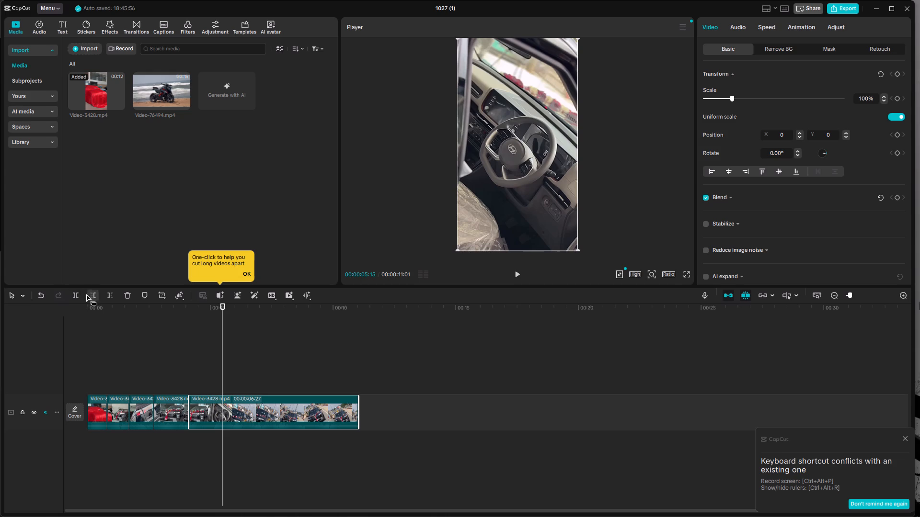
{"action": "left_click", "coordinate": [75, 295]}
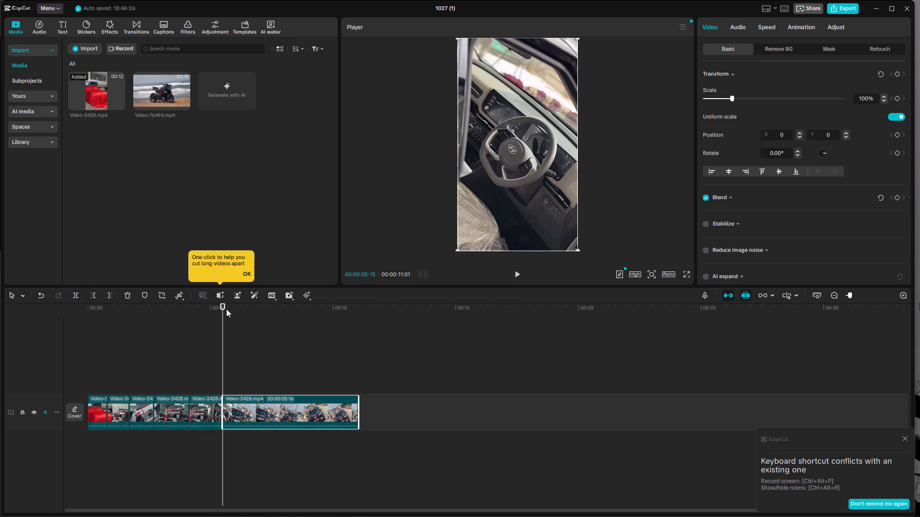
Split the remaining clip at 00:00:07:00, at the end of the shot of cars lined up along the road.
{"action": "left_click_drag", "start_coordinate": [223, 308], "coordinate": [256, 309]}
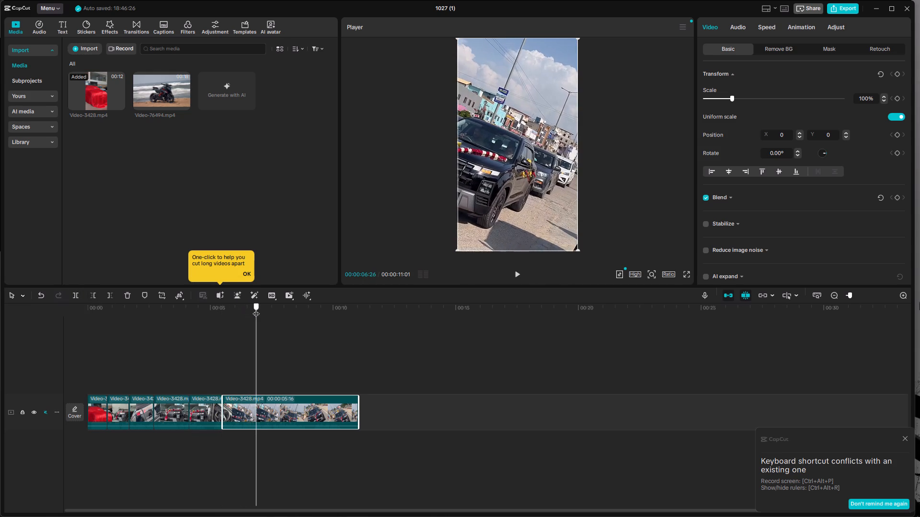
{"action": "left_click_drag", "start_coordinate": [256, 309], "coordinate": [261, 309]}
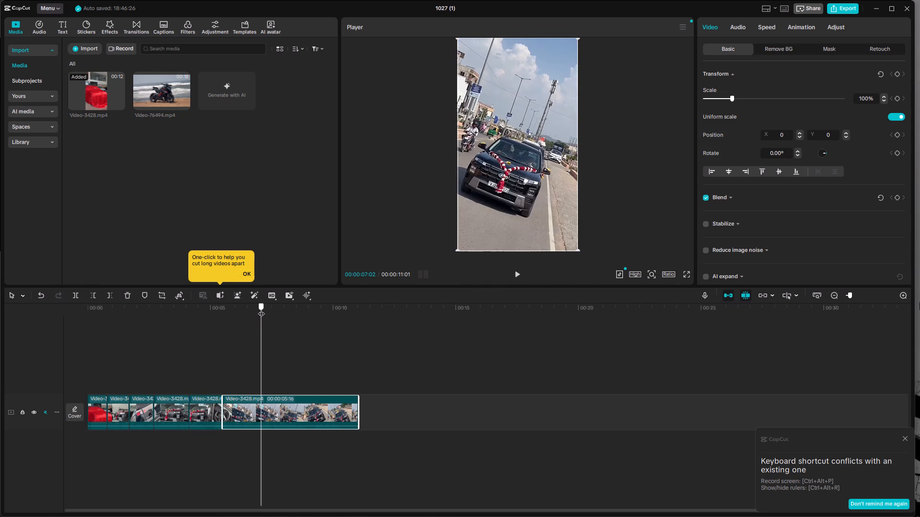
{"action": "left_click_drag", "start_coordinate": [261, 309], "coordinate": [259, 311]}
{"action": "left_click", "coordinate": [79, 292]}
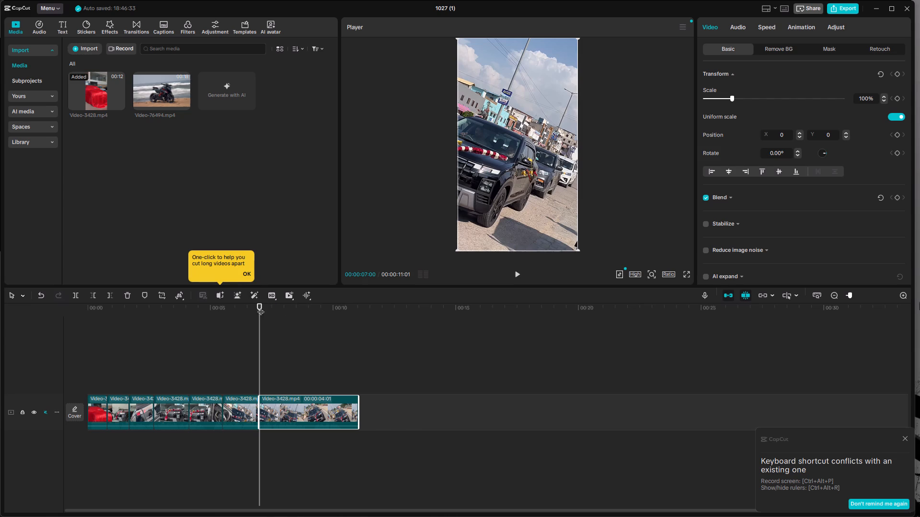
Split the remaining clip at 00:00:08:07, where the road shot of the approaching black car changes.
{"action": "left_click_drag", "start_coordinate": [260, 305], "coordinate": [290, 310]}
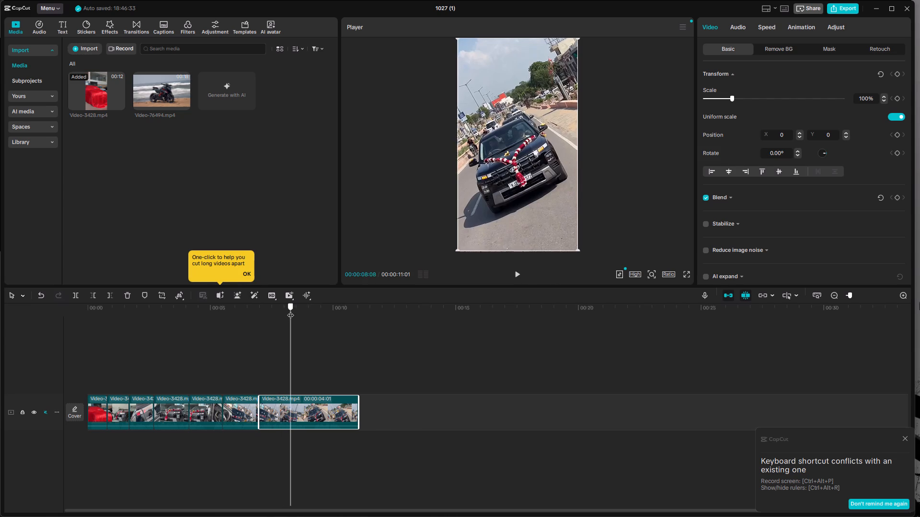
{"action": "left_click_drag", "start_coordinate": [290, 310], "coordinate": [290, 314]}
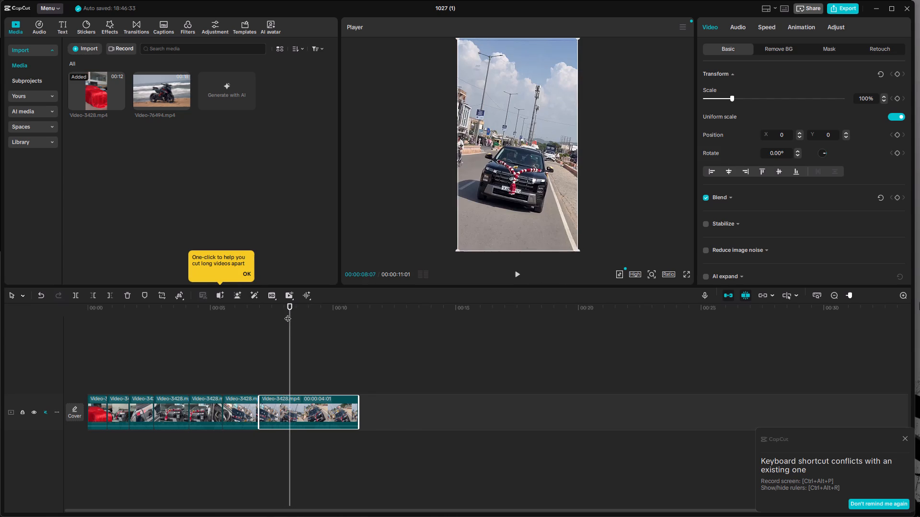
{"action": "left_click", "coordinate": [74, 293]}
Review the last segment through to the end of the video and return the playhead to the timeline's start.
{"action": "left_click_drag", "start_coordinate": [291, 307], "coordinate": [319, 311]}
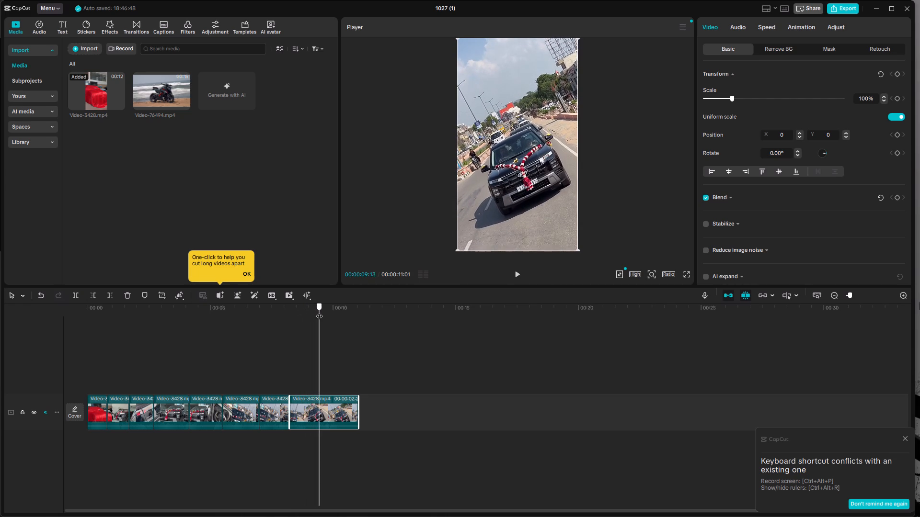
{"action": "left_click_drag", "start_coordinate": [319, 311], "coordinate": [337, 312]}
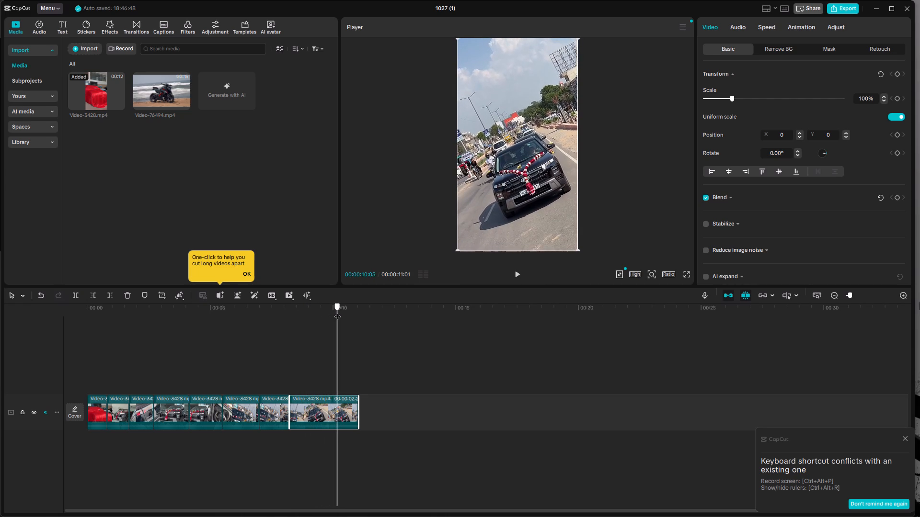
{"action": "left_click_drag", "start_coordinate": [337, 312], "coordinate": [368, 312]}
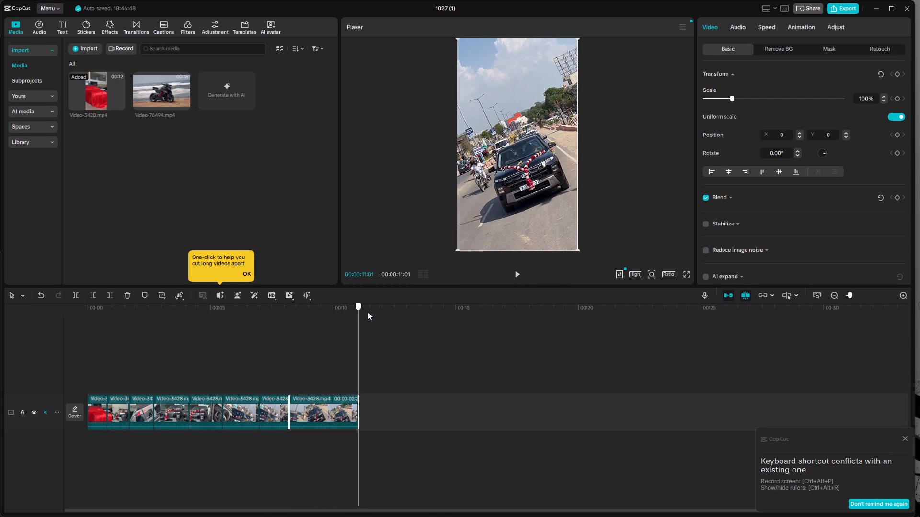
{"action": "left_click_drag", "start_coordinate": [368, 312], "coordinate": [69, 359]}
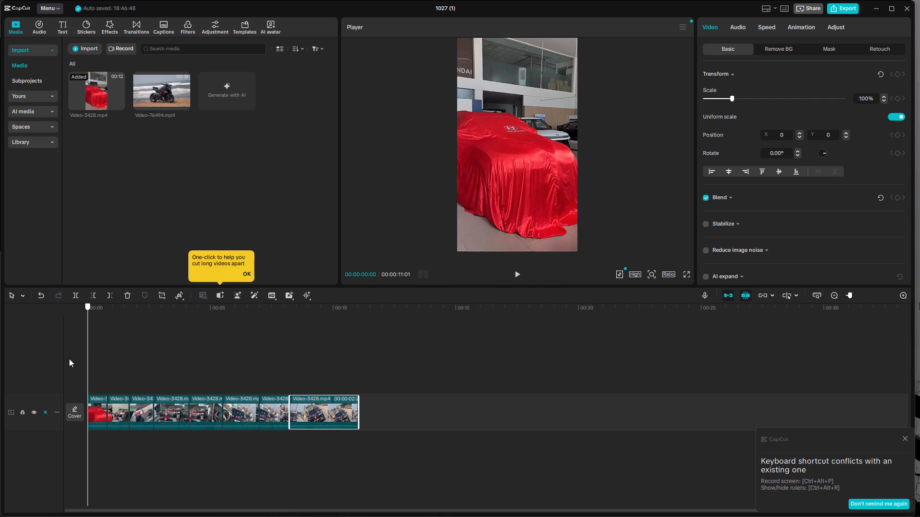
{"action": "left_click_drag", "start_coordinate": [69, 359], "coordinate": [4, 371]}
Add the Horizontal Open video effect above the first clip, at the very start of the timeline.
{"action": "left_click", "coordinate": [98, 415]}
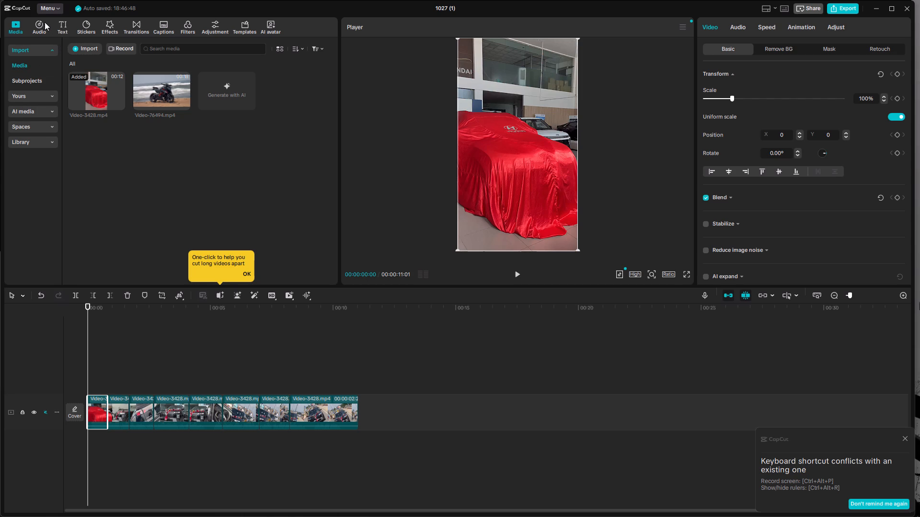
{"action": "left_click", "coordinate": [112, 27]}
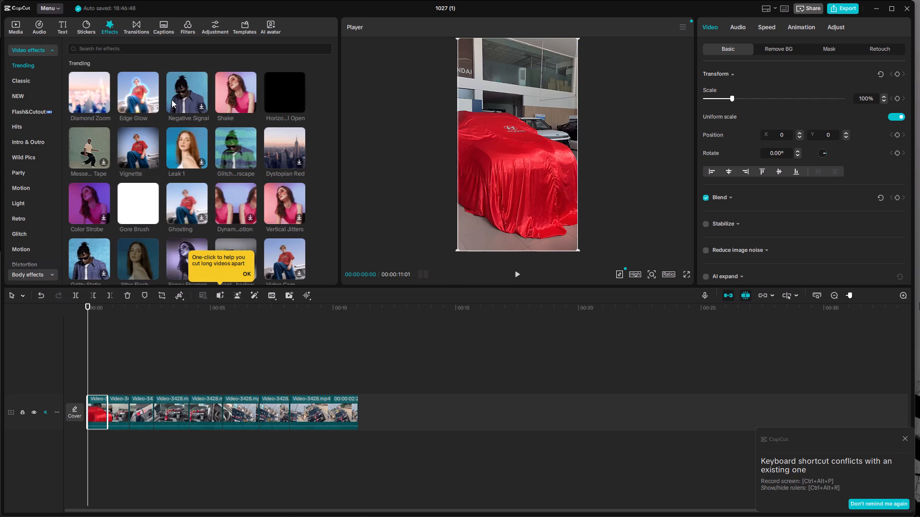
{"action": "left_click", "coordinate": [127, 91]}
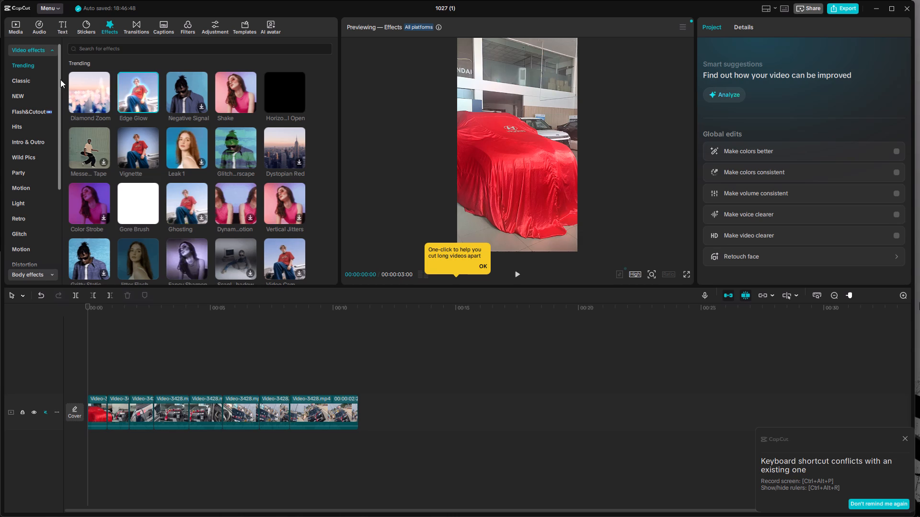
{"action": "scroll", "coordinate": [123, 84], "scroll_direction": "up", "scroll_amount": 2}
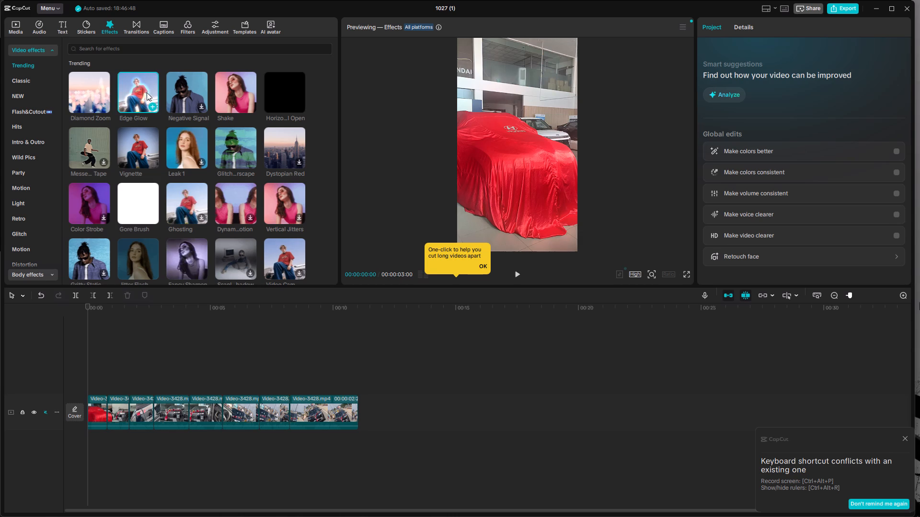
{"action": "left_click", "coordinate": [280, 91]}
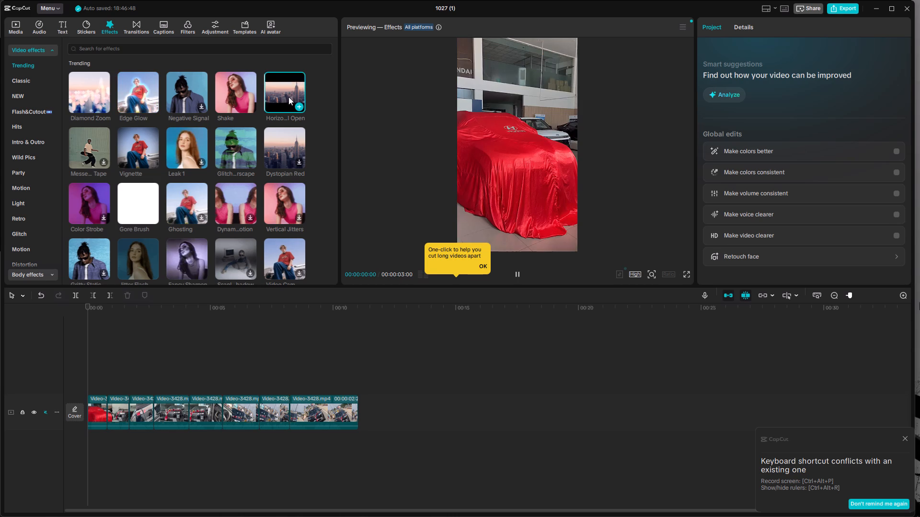
{"action": "left_click_drag", "start_coordinate": [286, 96], "coordinate": [227, 298]}
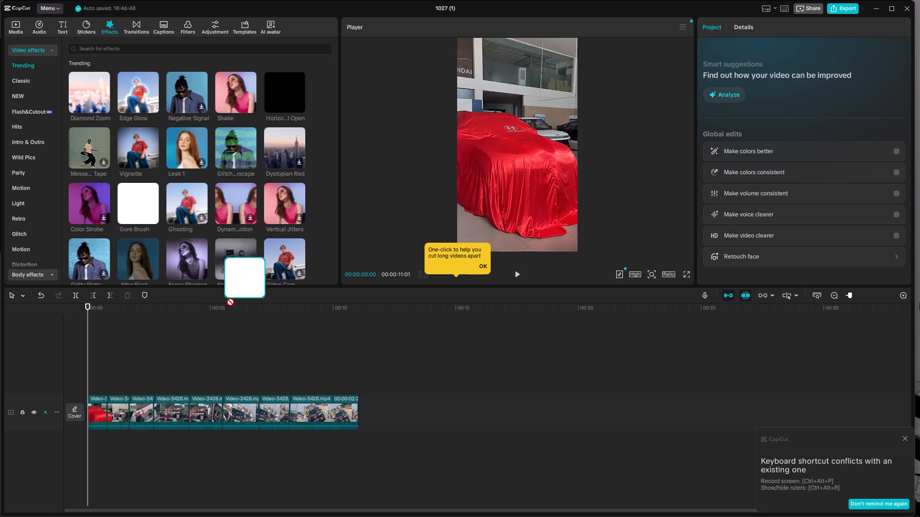
{"action": "left_click_drag", "start_coordinate": [227, 298], "coordinate": [88, 390]}
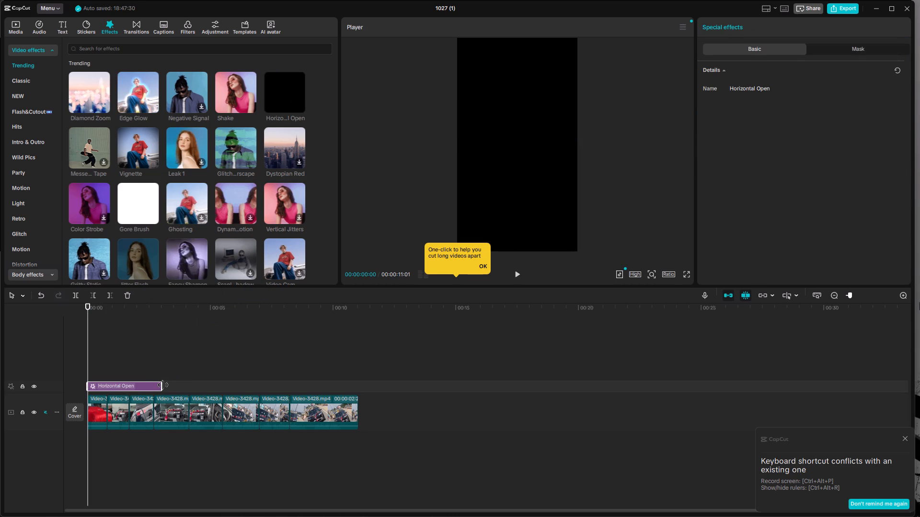
Shorten the Horizontal Open effect to finish just before the first clip's end, playing back the opening to check its timing.
{"action": "left_click", "coordinate": [518, 275]}
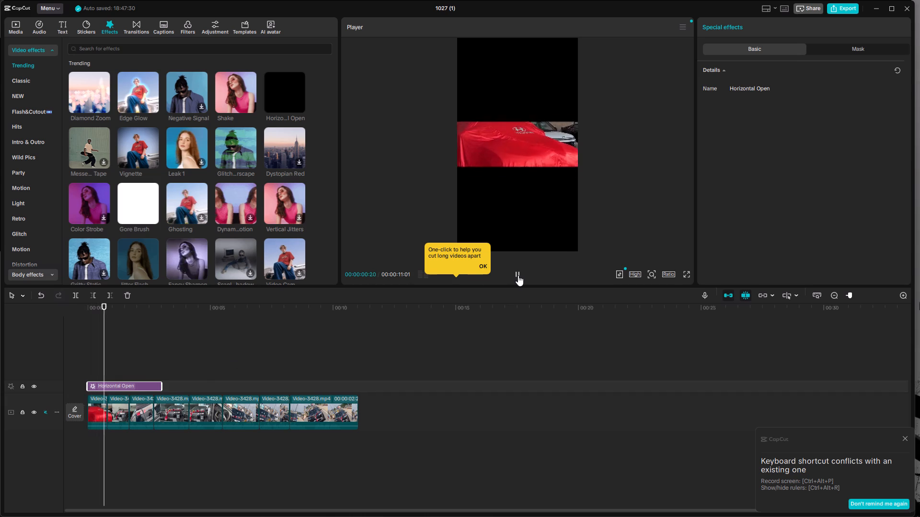
{"action": "left_click", "coordinate": [518, 275]}
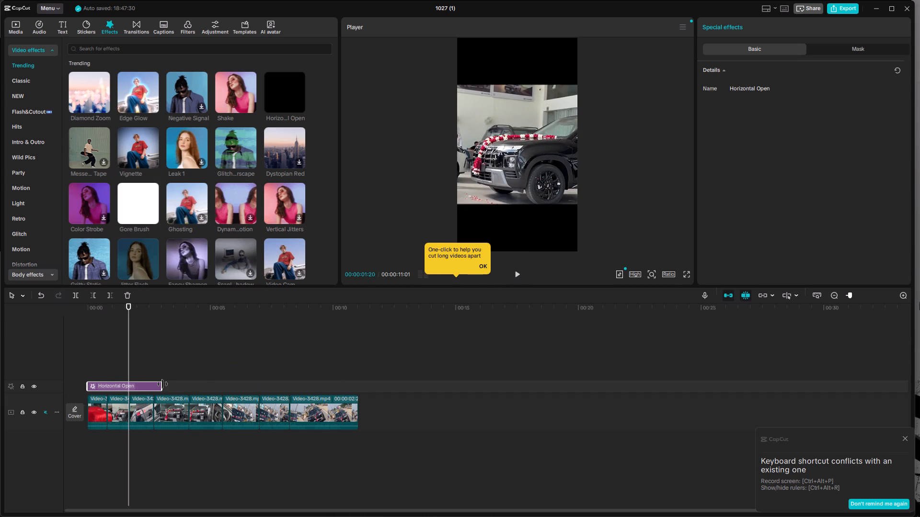
{"action": "left_click_drag", "start_coordinate": [162, 384], "coordinate": [98, 401]}
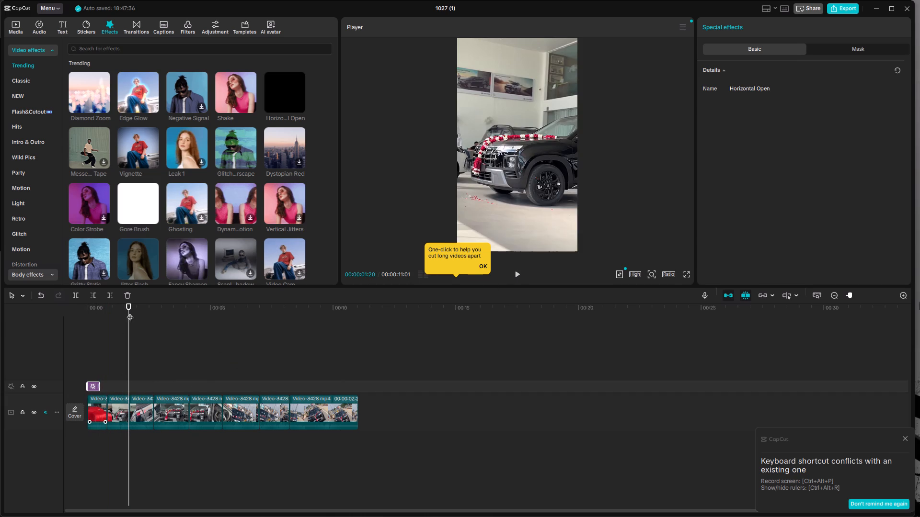
{"action": "left_click_drag", "start_coordinate": [129, 308], "coordinate": [58, 320]}
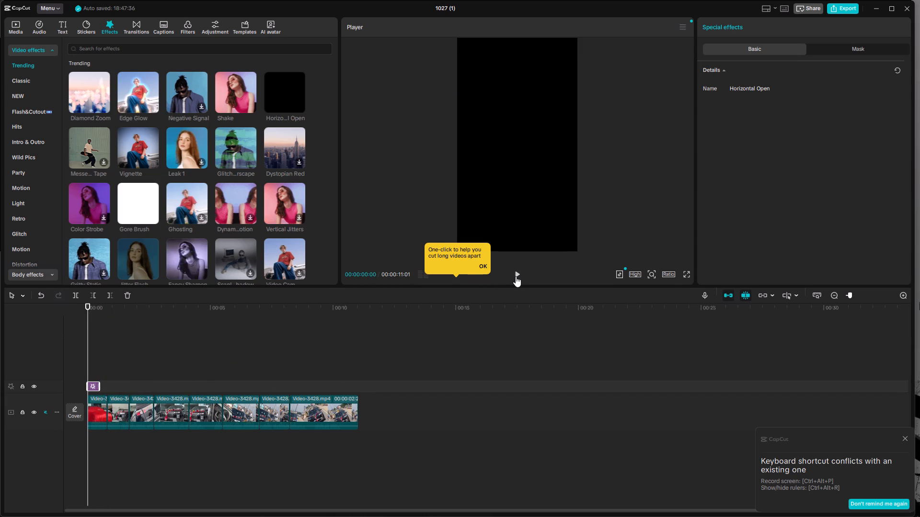
{"action": "left_click", "coordinate": [516, 276]}
{"action": "left_click", "coordinate": [516, 276]}
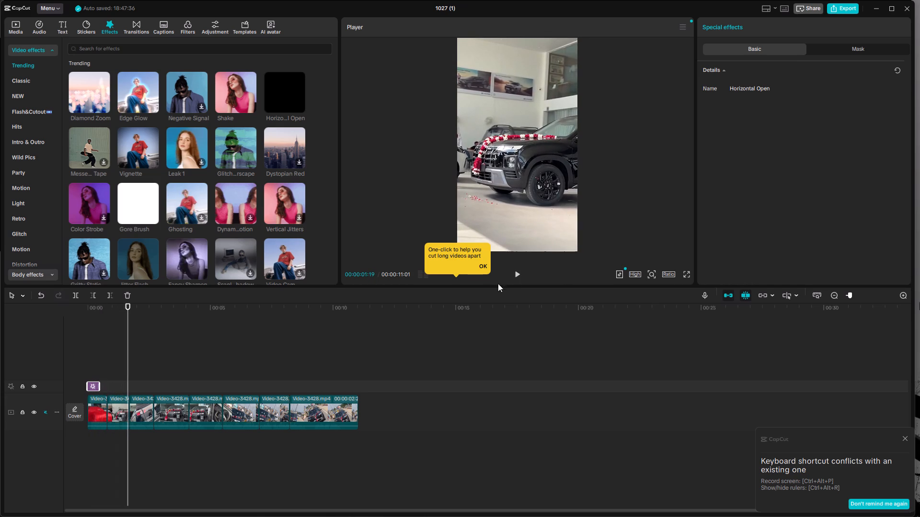
{"action": "left_click", "coordinate": [101, 389]}
{"action": "left_click", "coordinate": [515, 270]}
{"action": "left_click", "coordinate": [515, 270]}
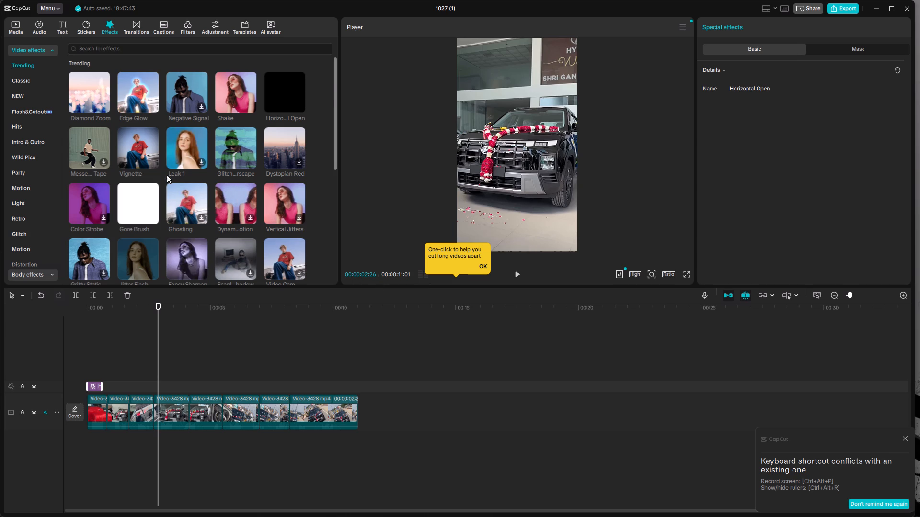
Add the Multicolor Glitch video effect on an effects track, starting where the second clip begins.
{"action": "scroll", "coordinate": [161, 177], "scroll_direction": "down", "scroll_amount": 3}
{"action": "scroll", "coordinate": [216, 176], "scroll_direction": "down", "scroll_amount": 3}
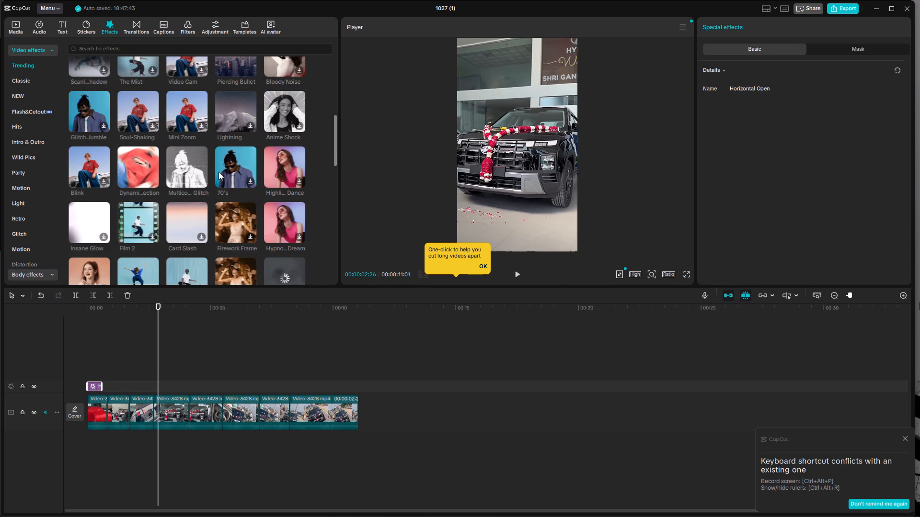
{"action": "scroll", "coordinate": [196, 159], "scroll_direction": "up", "scroll_amount": 1}
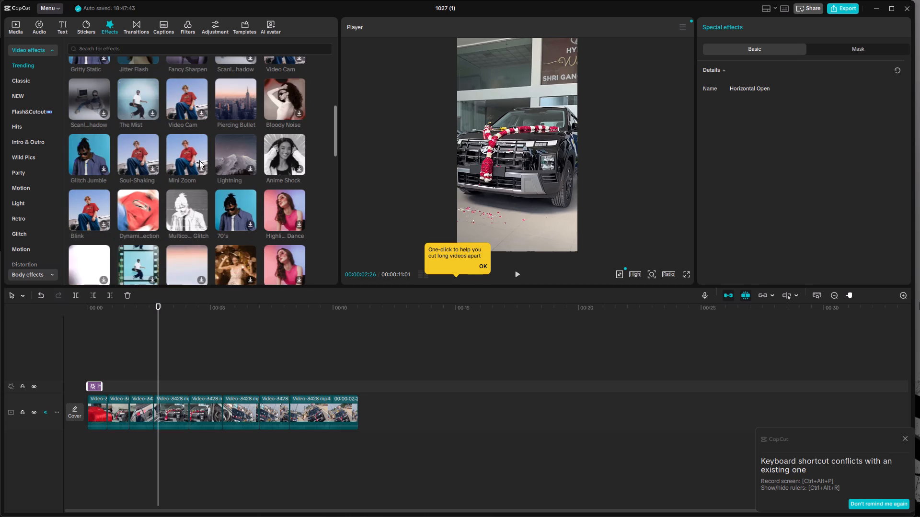
{"action": "left_click", "coordinate": [88, 210]}
{"action": "left_click", "coordinate": [82, 210]}
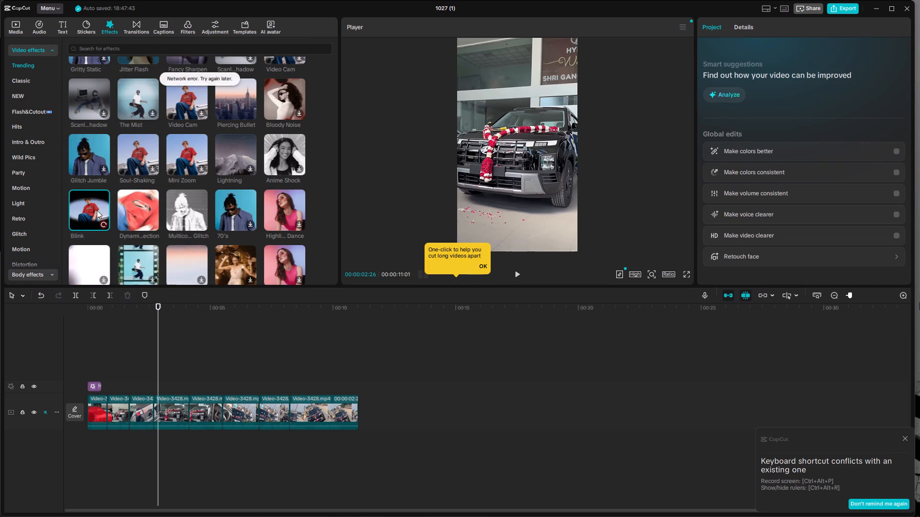
{"action": "left_click", "coordinate": [172, 200]}
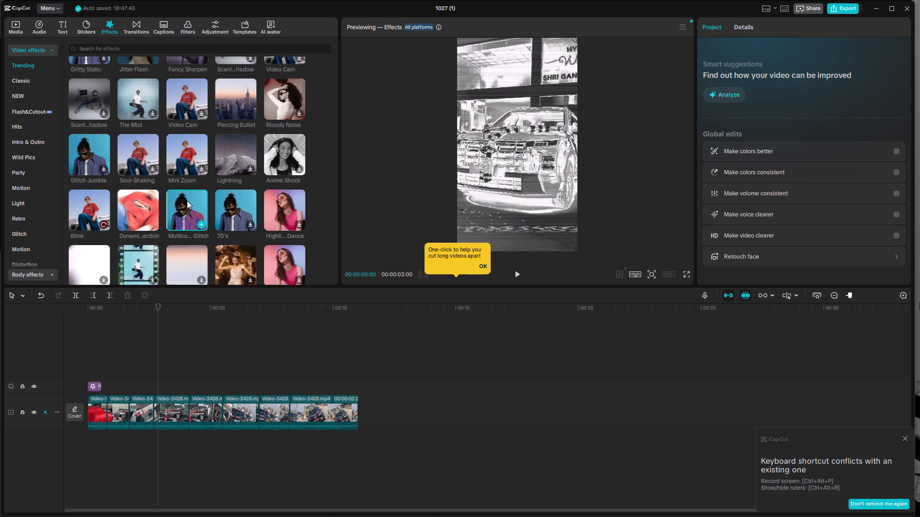
{"action": "left_click_drag", "start_coordinate": [187, 201], "coordinate": [109, 392]}
Shorten the Multicolor Glitch effect to about half of the second clip and play back the opening from the timeline's start.
{"action": "left_click_drag", "start_coordinate": [182, 383], "coordinate": [142, 394]}
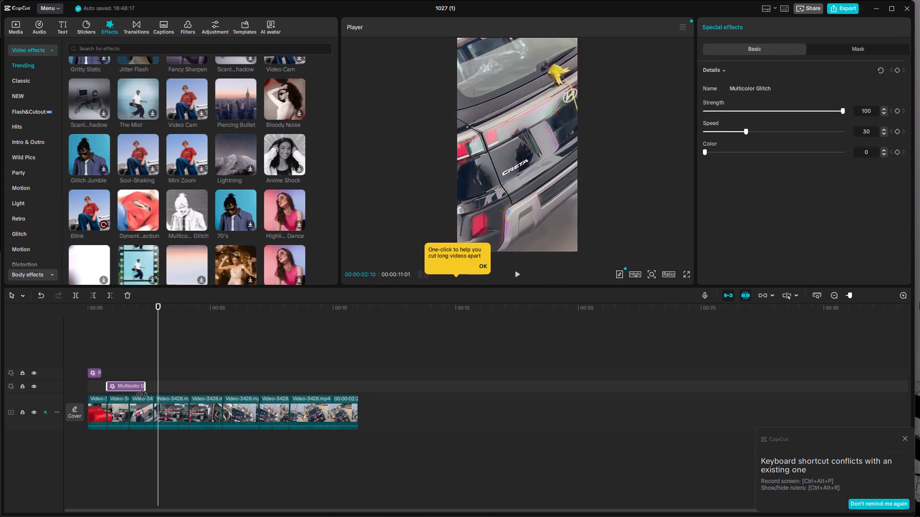
{"action": "left_click_drag", "start_coordinate": [142, 394], "coordinate": [115, 405]}
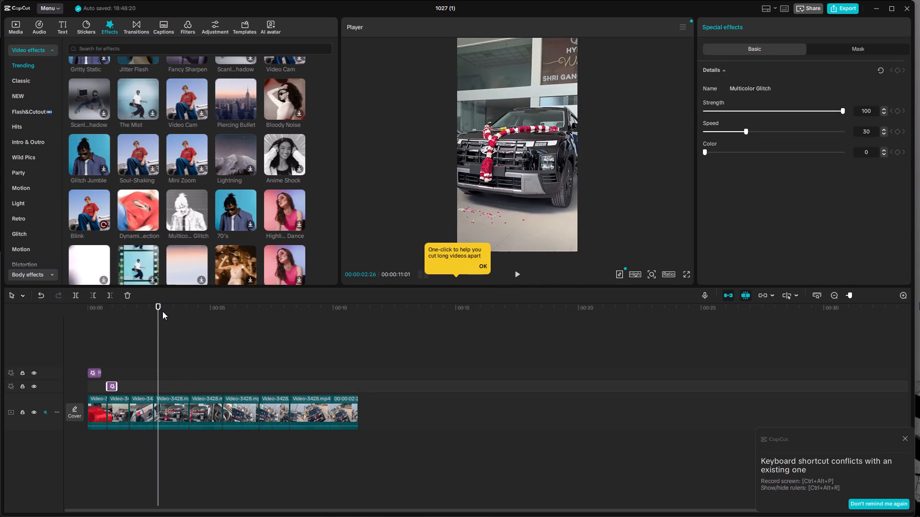
{"action": "left_click_drag", "start_coordinate": [156, 304], "coordinate": [69, 322]}
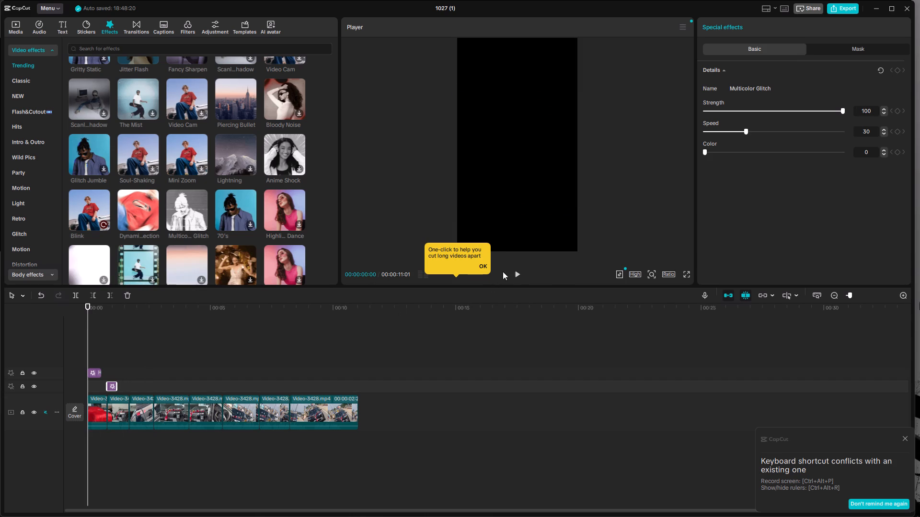
{"action": "left_click", "coordinate": [516, 274]}
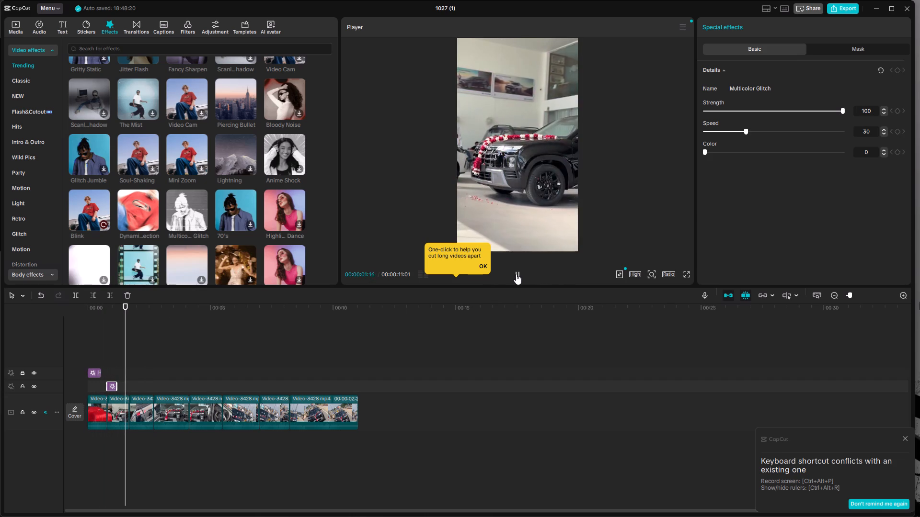
{"action": "left_click", "coordinate": [516, 274]}
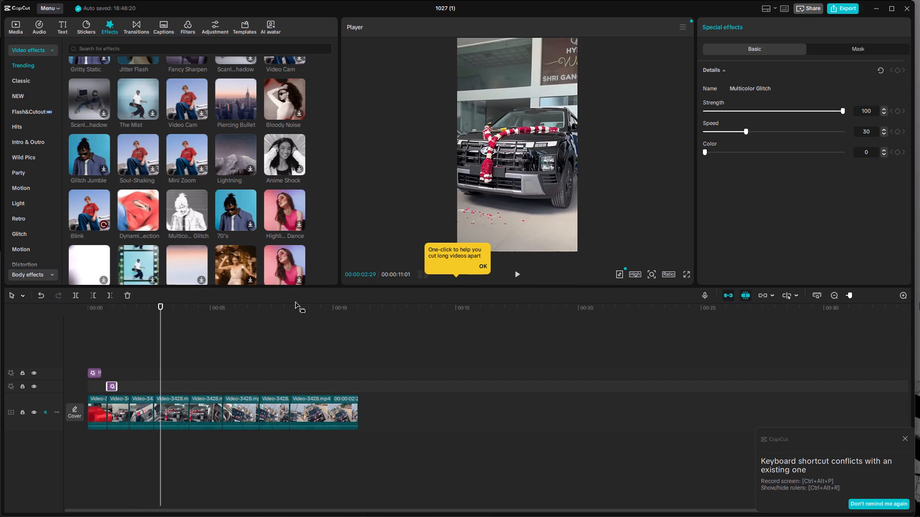
{"action": "left_click_drag", "start_coordinate": [161, 308], "coordinate": [75, 321]}
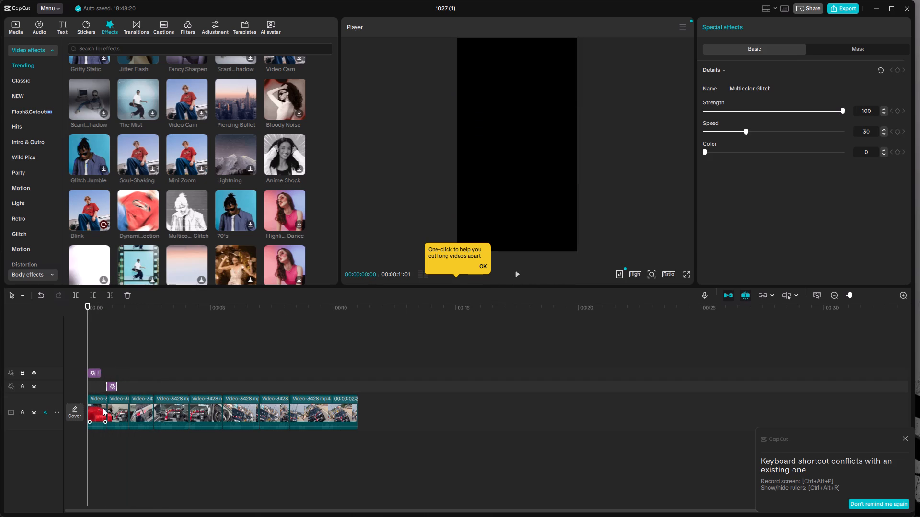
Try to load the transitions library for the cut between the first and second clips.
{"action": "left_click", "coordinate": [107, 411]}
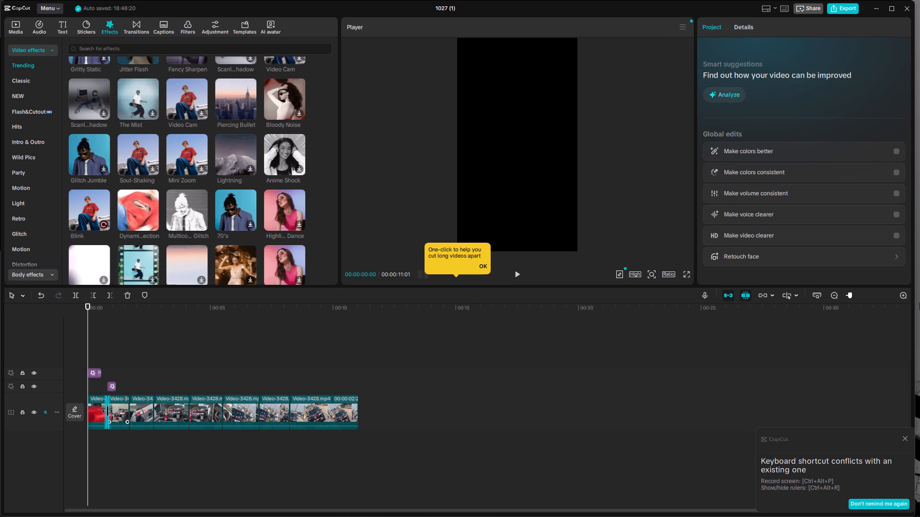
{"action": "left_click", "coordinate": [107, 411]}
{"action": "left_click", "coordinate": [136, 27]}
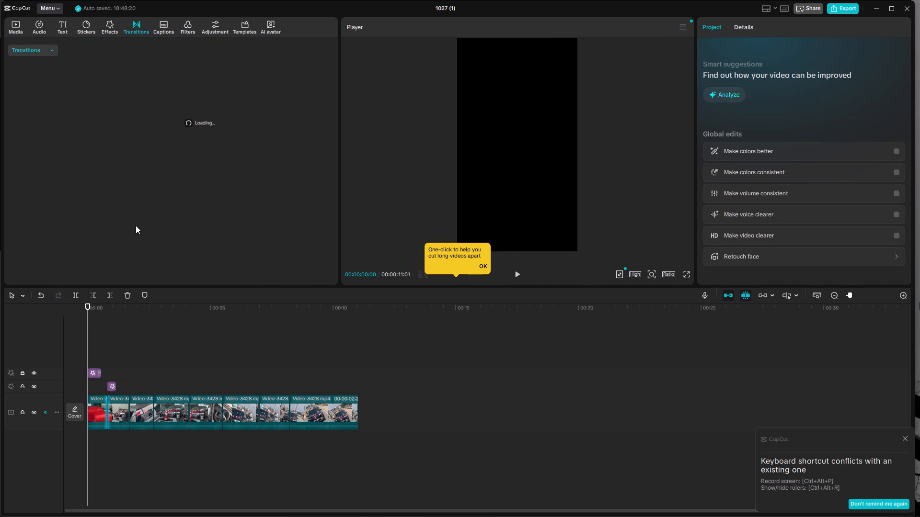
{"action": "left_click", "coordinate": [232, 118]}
Add the Gore Brush video effect at the start of the fourth clip and trim it to about half of that clip.
{"action": "left_click", "coordinate": [109, 18]}
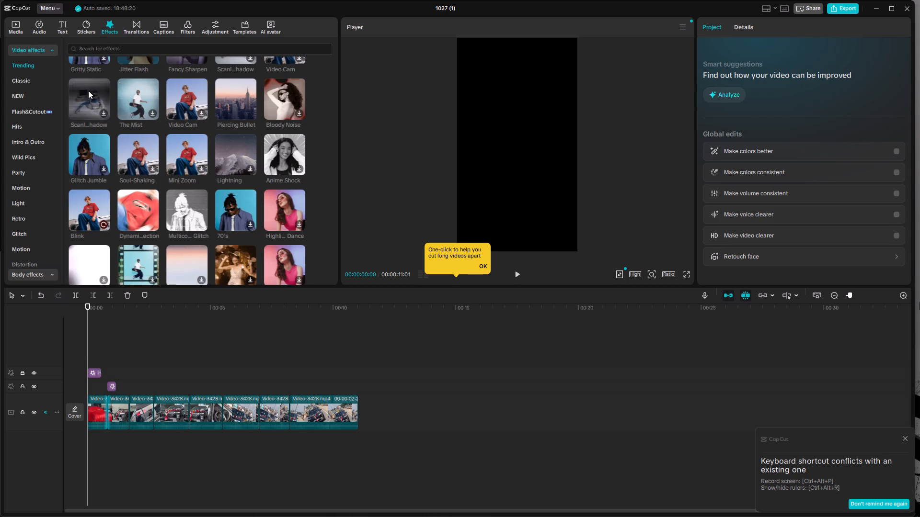
{"action": "left_click", "coordinate": [88, 90]}
{"action": "left_click", "coordinate": [242, 101]}
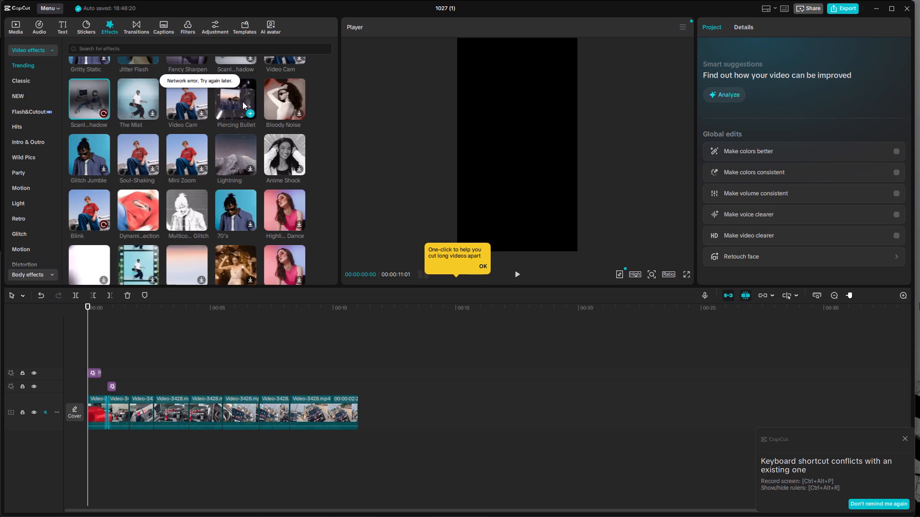
{"action": "scroll", "coordinate": [232, 173], "scroll_direction": "up", "scroll_amount": 2}
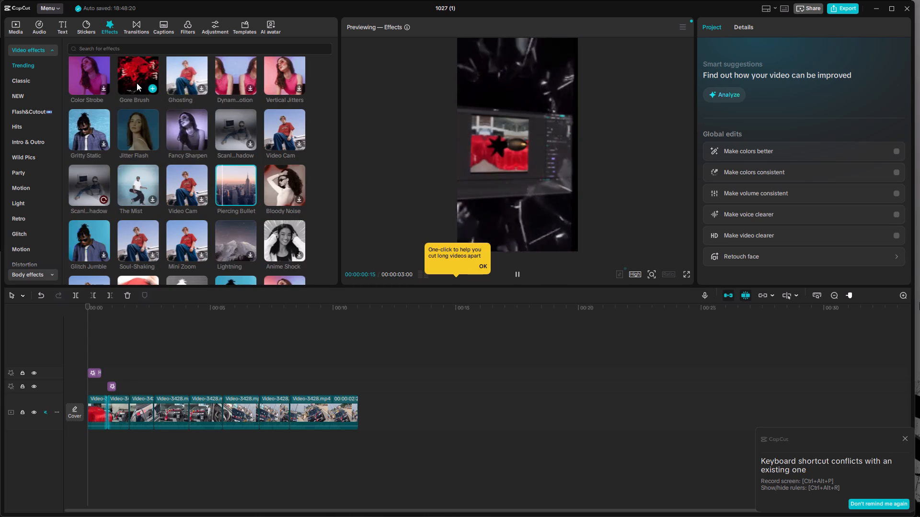
{"action": "left_click", "coordinate": [135, 78]}
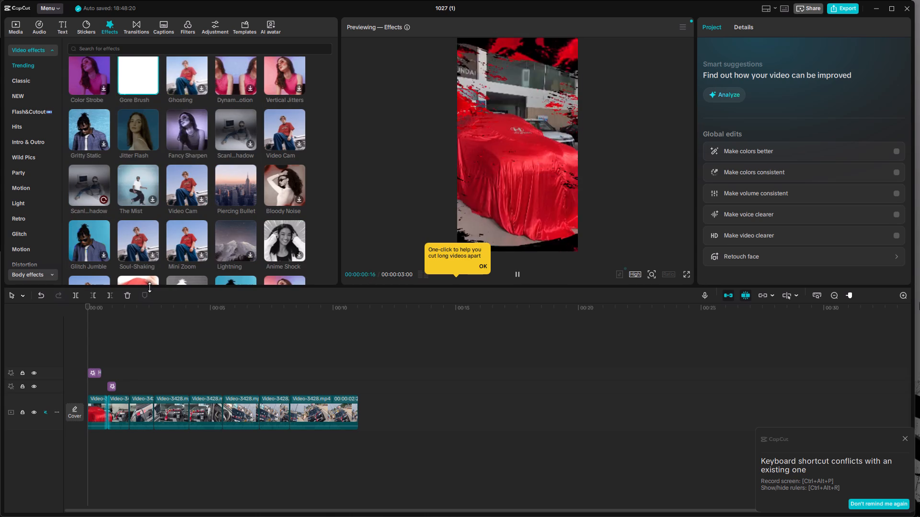
{"action": "left_click_drag", "start_coordinate": [138, 59], "coordinate": [158, 387]}
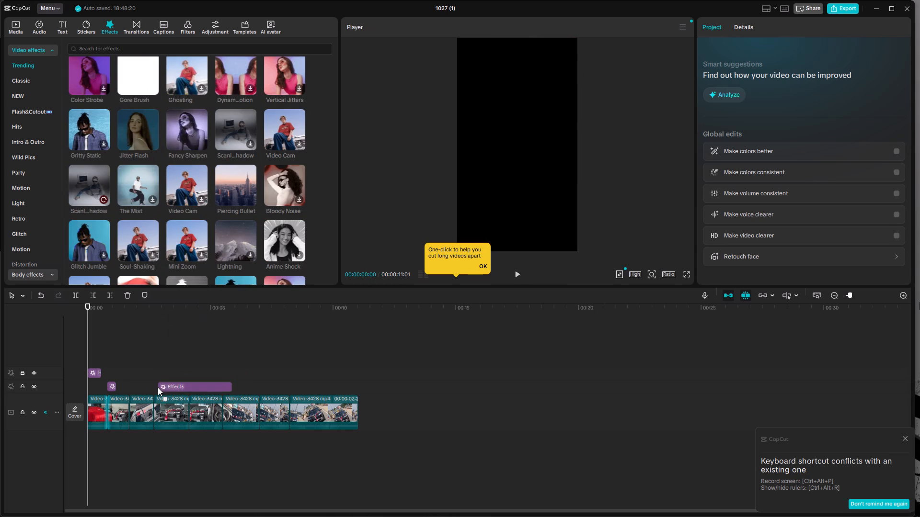
{"action": "left_click_drag", "start_coordinate": [158, 387], "coordinate": [155, 389]}
{"action": "left_click_drag", "start_coordinate": [228, 386], "coordinate": [160, 407]}
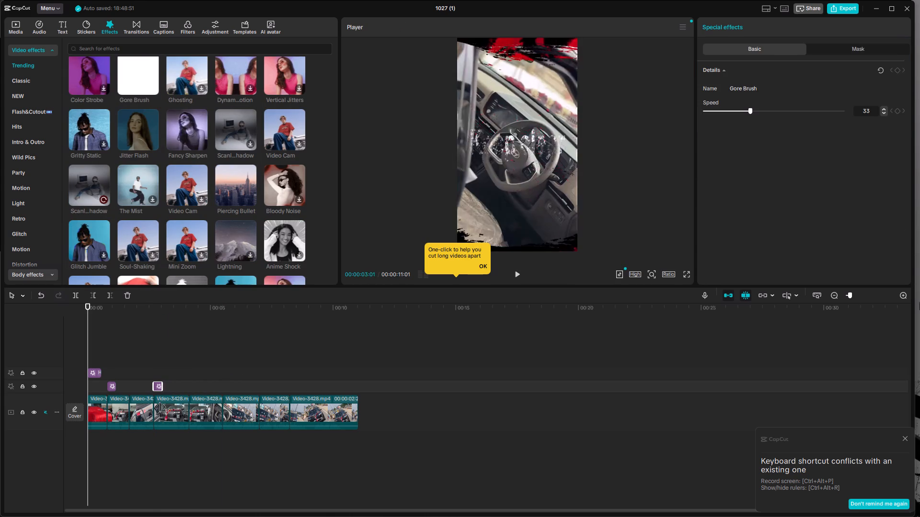
{"action": "left_click_drag", "start_coordinate": [160, 407], "coordinate": [168, 409]}
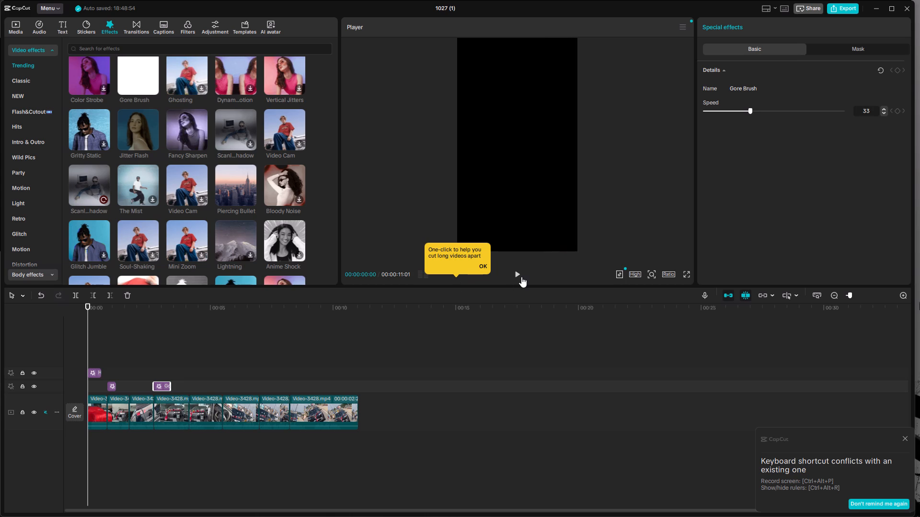
Play back the timeline from the start into the sixth clip to check the added effects, and return to the start.
{"action": "left_click", "coordinate": [521, 277]}
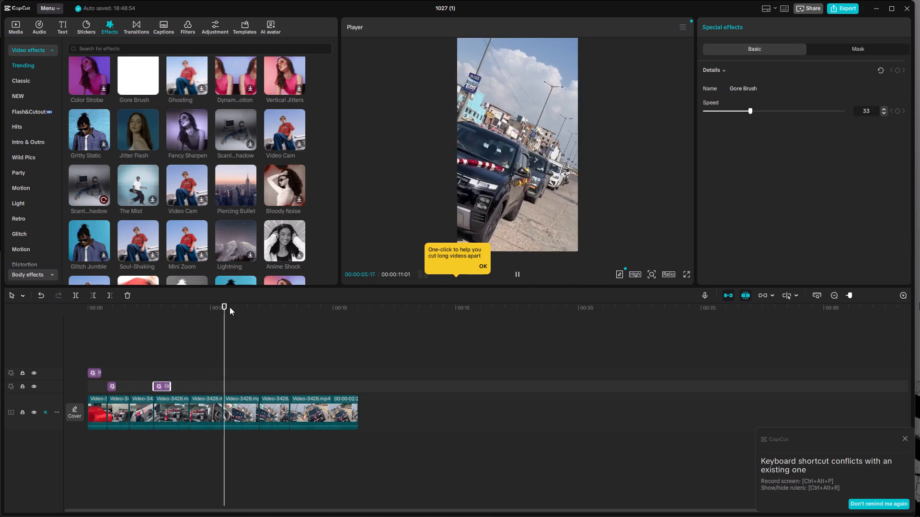
{"action": "left_click_drag", "start_coordinate": [225, 308], "coordinate": [43, 349]}
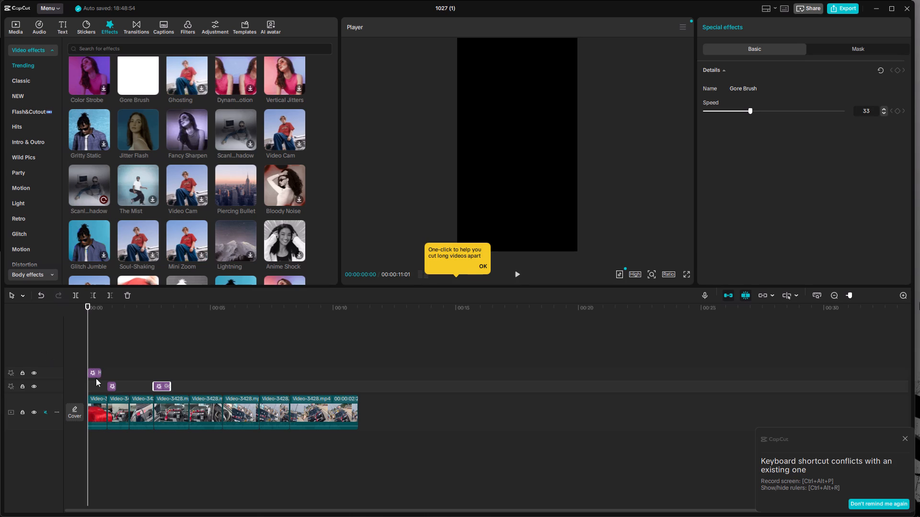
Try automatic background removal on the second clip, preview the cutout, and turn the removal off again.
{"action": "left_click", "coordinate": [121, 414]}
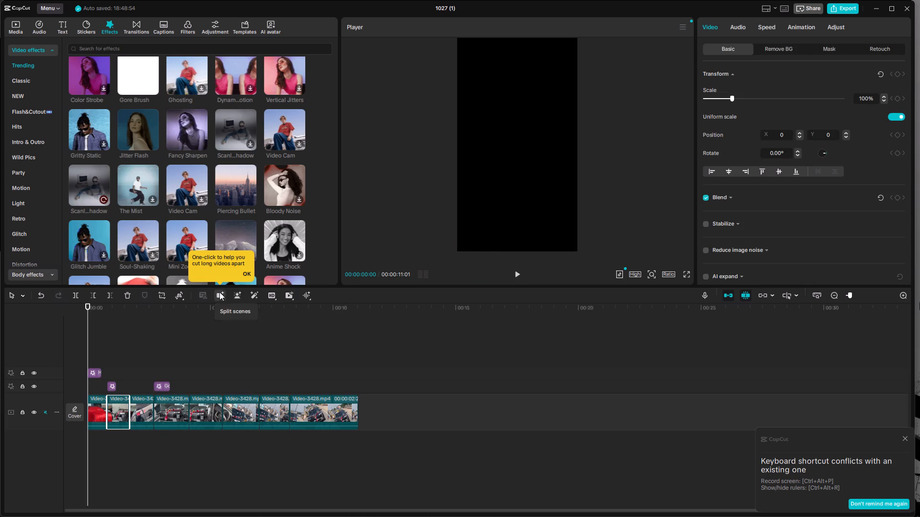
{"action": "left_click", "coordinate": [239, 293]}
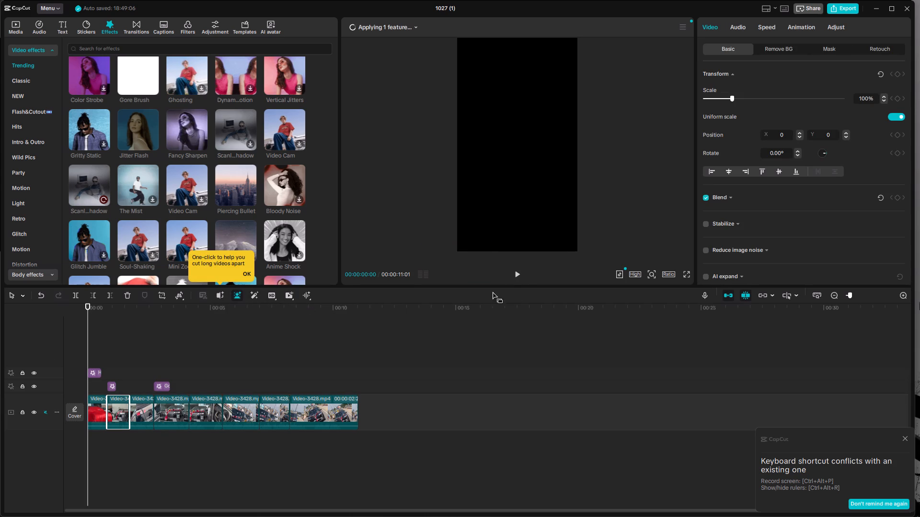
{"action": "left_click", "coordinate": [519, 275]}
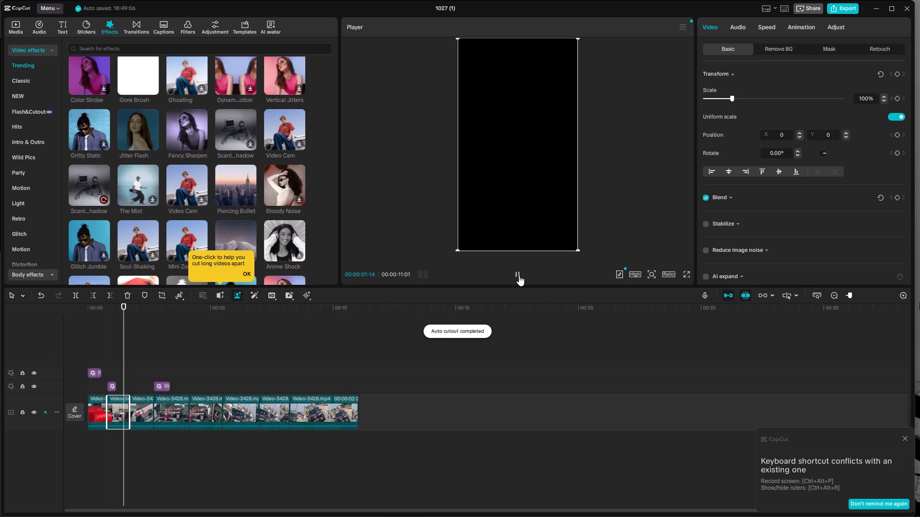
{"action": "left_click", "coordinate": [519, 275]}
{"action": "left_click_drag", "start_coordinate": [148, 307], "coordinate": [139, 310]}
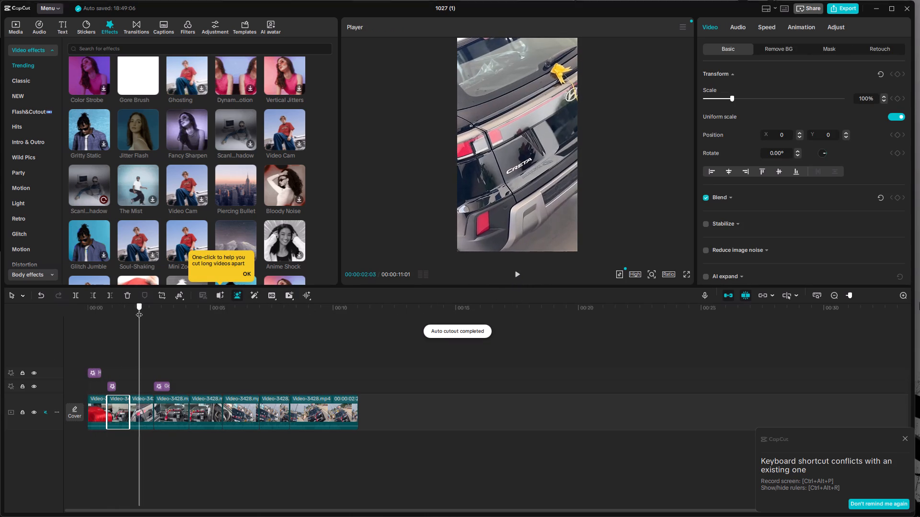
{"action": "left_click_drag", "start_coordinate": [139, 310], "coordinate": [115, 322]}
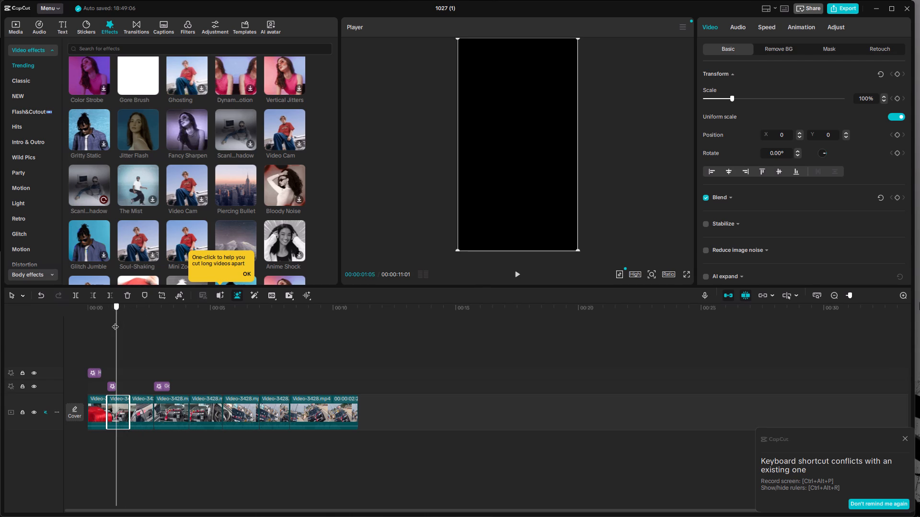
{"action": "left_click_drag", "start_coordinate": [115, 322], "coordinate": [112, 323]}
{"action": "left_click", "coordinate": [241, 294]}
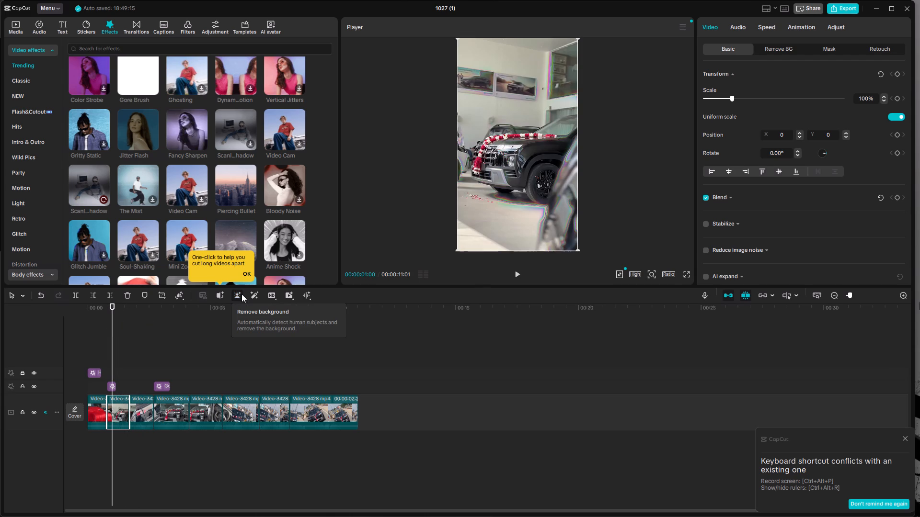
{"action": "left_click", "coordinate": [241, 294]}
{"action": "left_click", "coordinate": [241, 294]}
Review the footage from the second clip into the sixth clip and return the playhead to the timeline's start.
{"action": "left_click", "coordinate": [513, 277]}
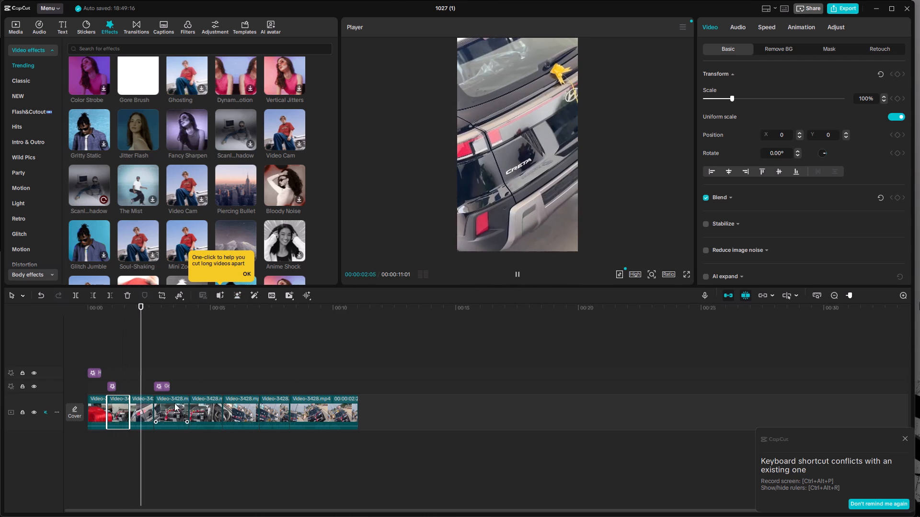
{"action": "left_click", "coordinate": [174, 403]}
{"action": "left_click_drag", "start_coordinate": [183, 315], "coordinate": [188, 314]}
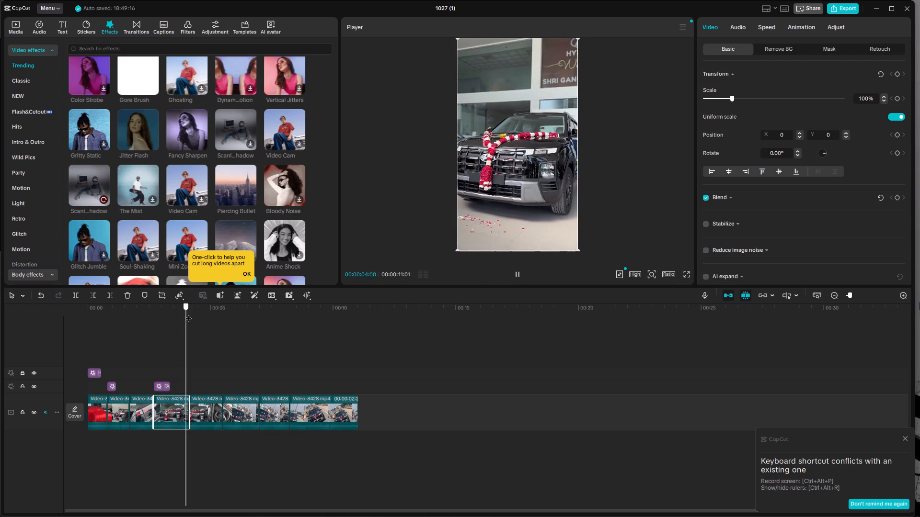
{"action": "left_click_drag", "start_coordinate": [188, 314], "coordinate": [204, 314]}
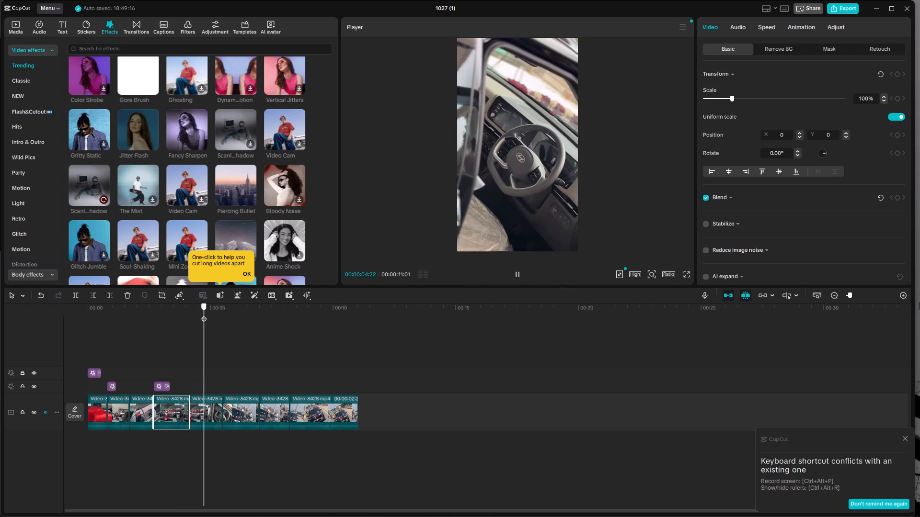
{"action": "left_click_drag", "start_coordinate": [204, 314], "coordinate": [230, 314]}
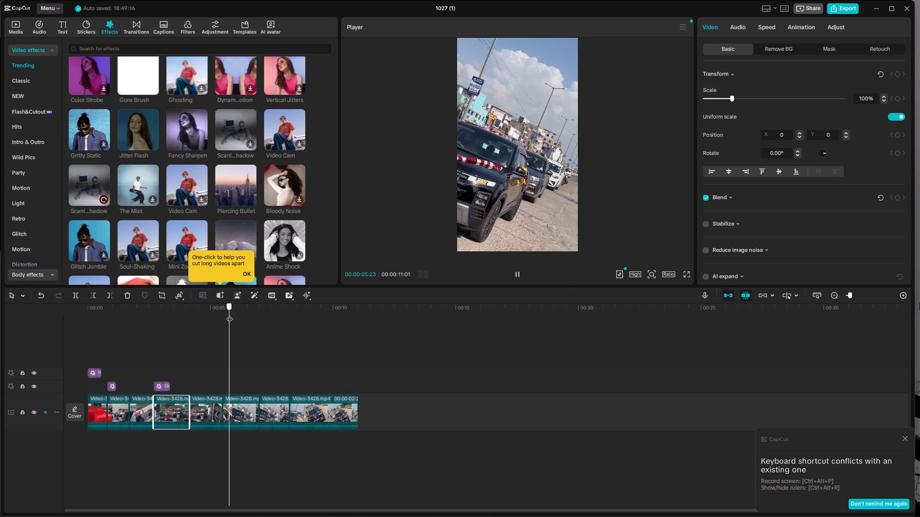
{"action": "left_click_drag", "start_coordinate": [230, 314], "coordinate": [0, 332]}
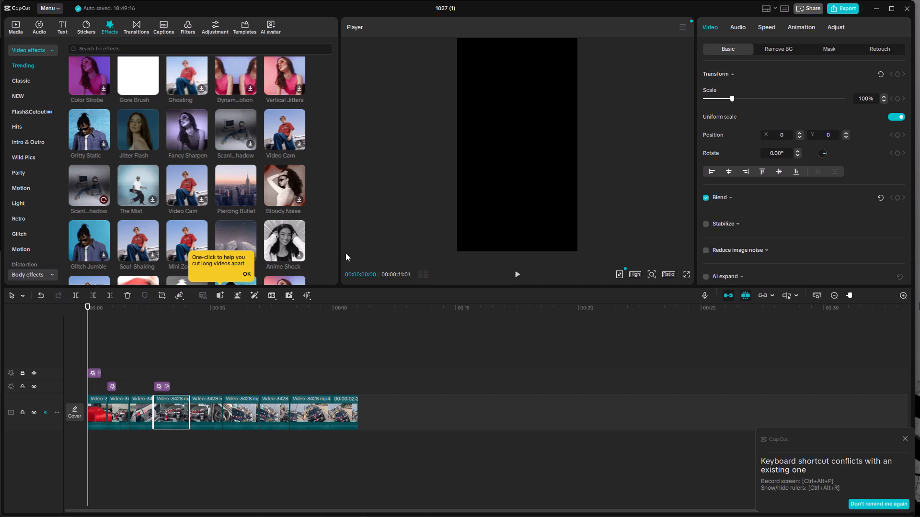
Add the Glitchy Cyberscape video effect at the start of the fifth clip and trim it to about a third of that clip.
{"action": "scroll", "coordinate": [240, 221], "scroll_direction": "up", "scroll_amount": 3}
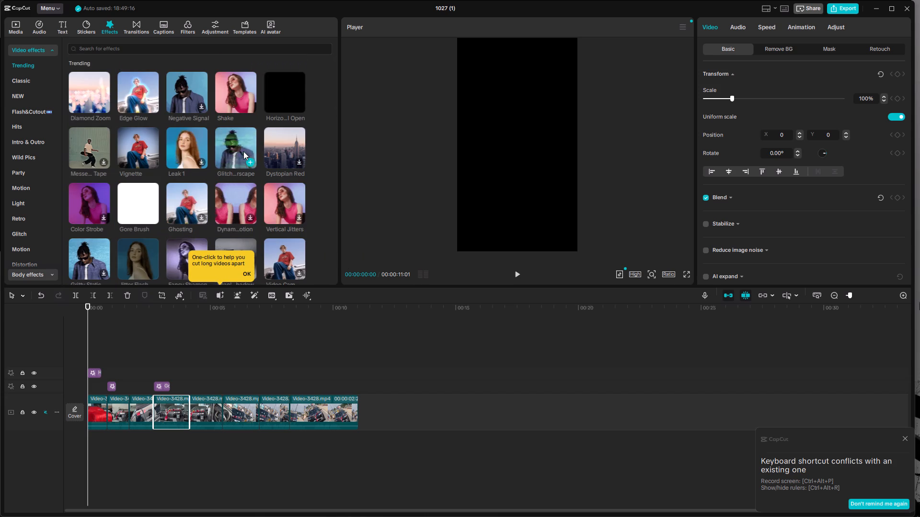
{"action": "left_click", "coordinate": [243, 151]}
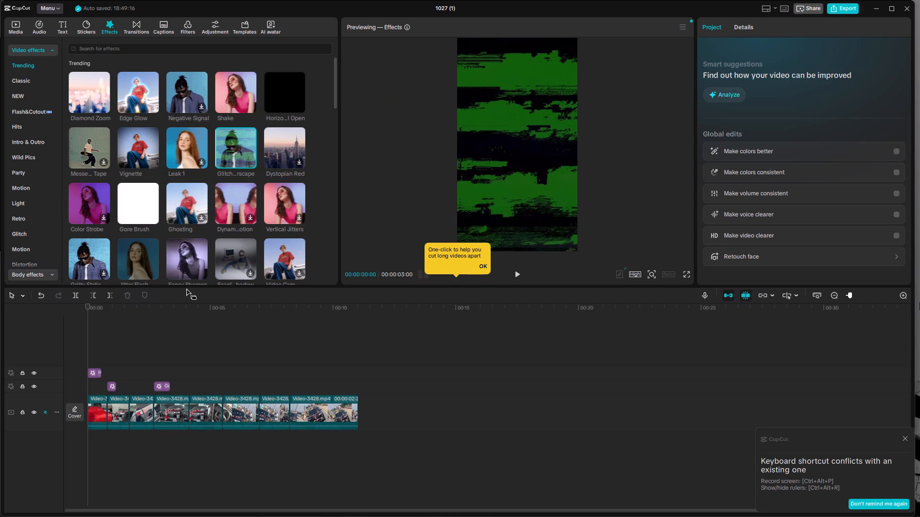
{"action": "left_click", "coordinate": [226, 143]}
{"action": "left_click_drag", "start_coordinate": [233, 142], "coordinate": [223, 297]}
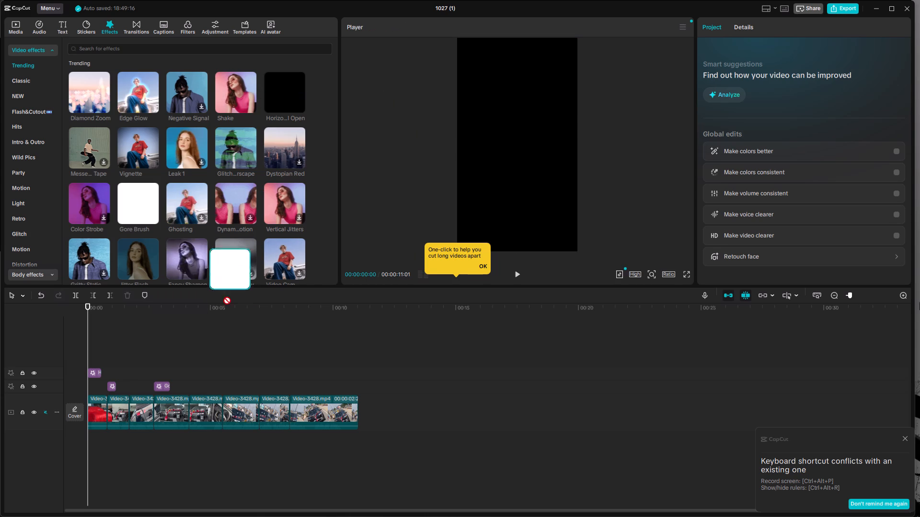
{"action": "left_click_drag", "start_coordinate": [223, 297], "coordinate": [190, 386]}
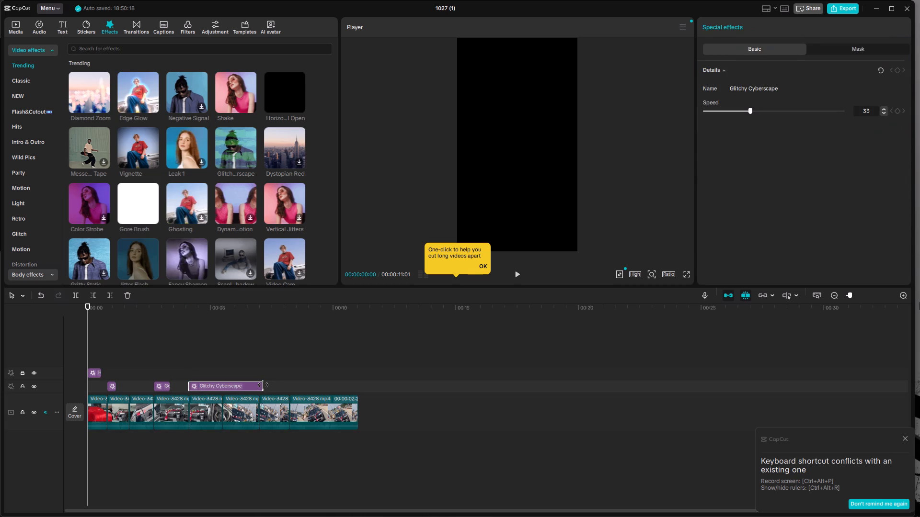
{"action": "left_click_drag", "start_coordinate": [263, 385], "coordinate": [193, 403]}
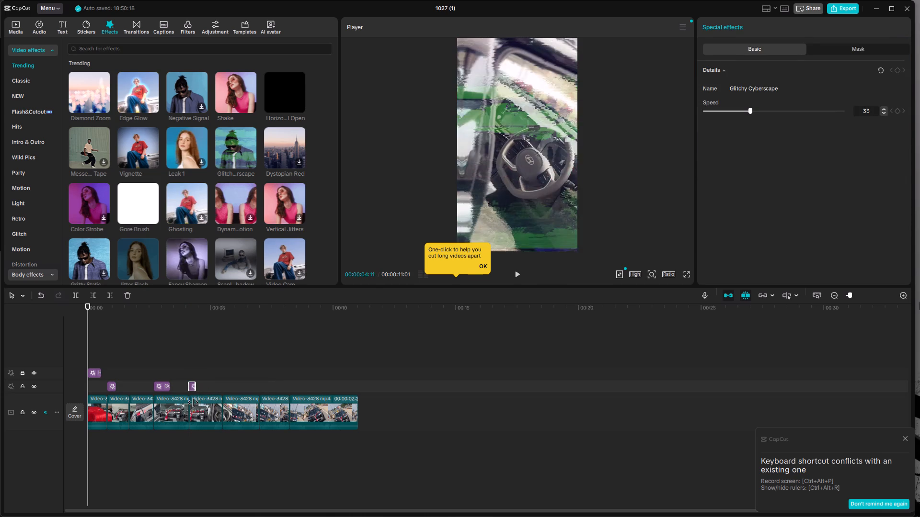
{"action": "left_click_drag", "start_coordinate": [193, 403], "coordinate": [198, 403]}
Play back the timeline from the start, replay it from the fourth clip to the end, and return to the start.
{"action": "left_click", "coordinate": [515, 272]}
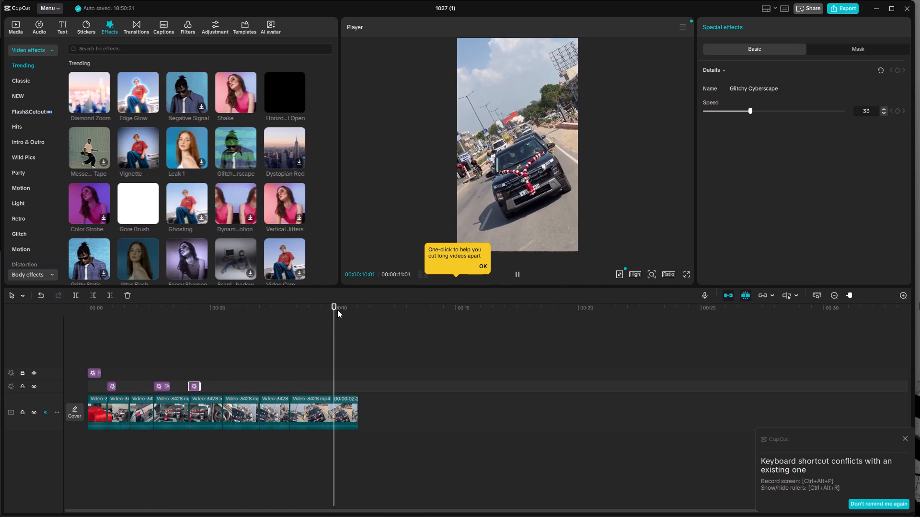
{"action": "left_click_drag", "start_coordinate": [337, 310], "coordinate": [177, 319]}
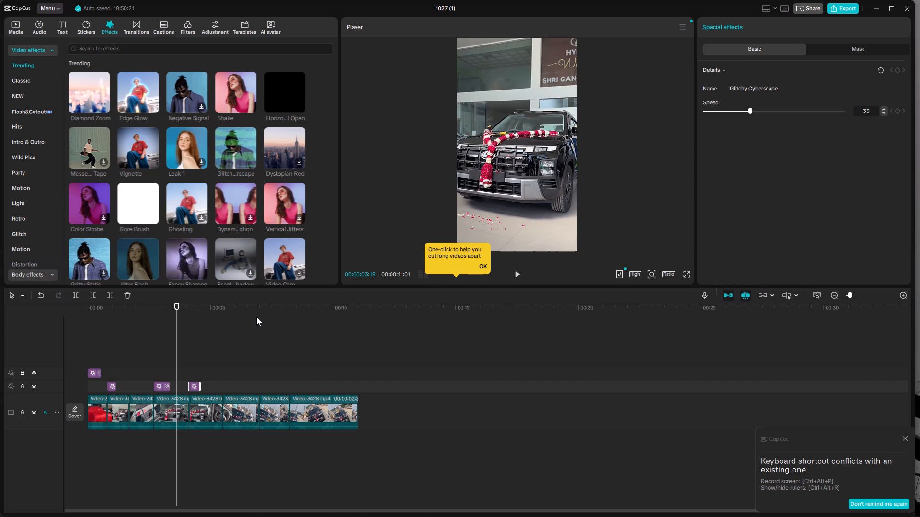
{"action": "left_click", "coordinate": [519, 273]}
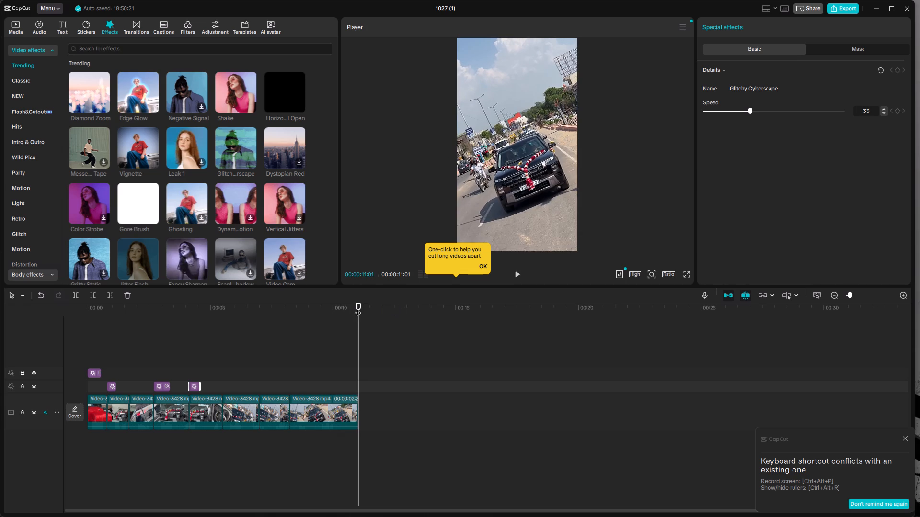
{"action": "left_click_drag", "start_coordinate": [357, 308], "coordinate": [72, 349]}
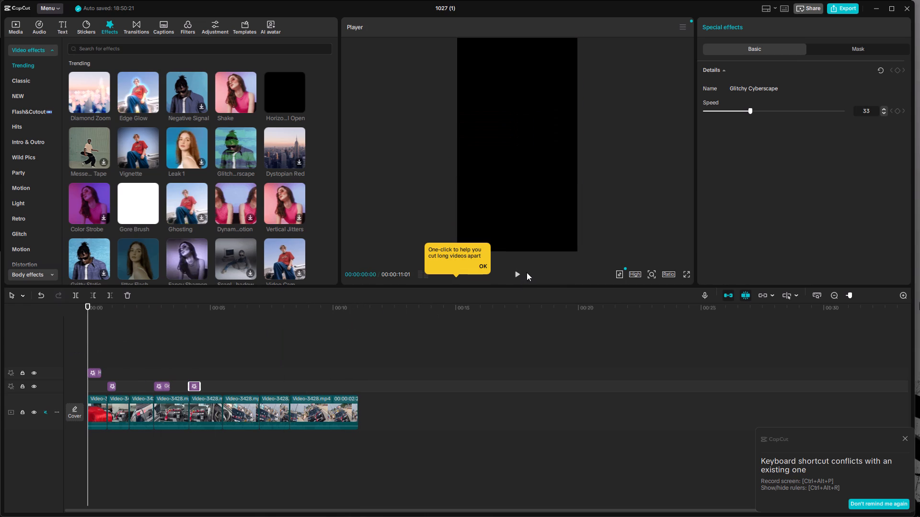
Try to load the Classic category of video effects.
{"action": "scroll", "coordinate": [143, 99], "scroll_direction": "up", "scroll_amount": 2}
{"action": "left_click", "coordinate": [18, 87]}
{"action": "left_click", "coordinate": [20, 86]}
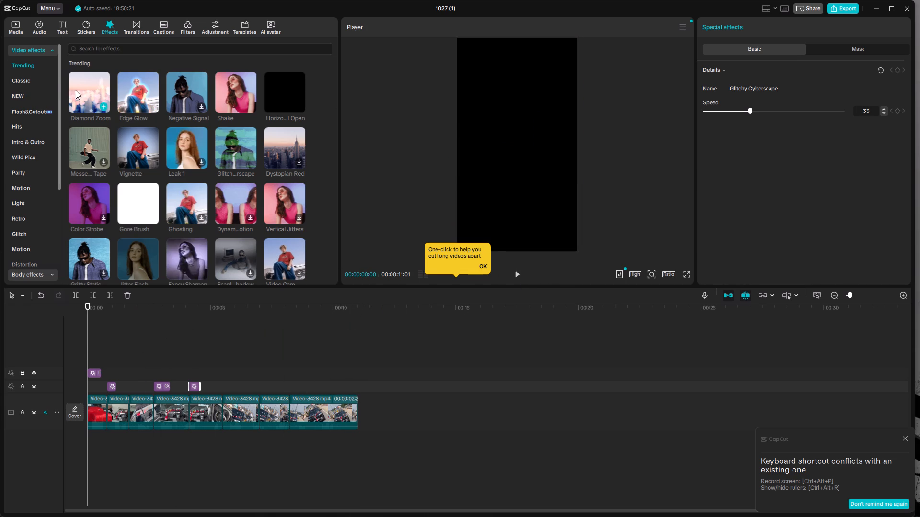
{"action": "left_click", "coordinate": [18, 84]}
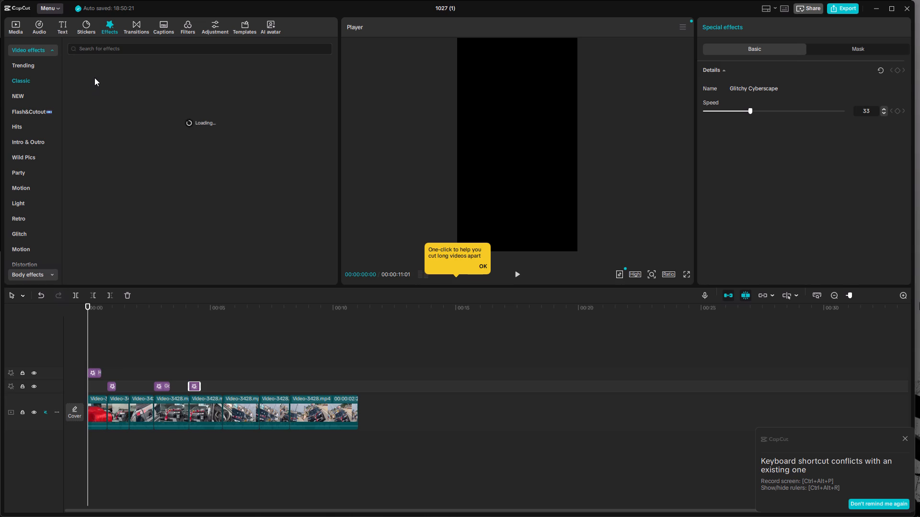
Play back the timeline from the start and examine the fifth to eighth clips, stopping near the start of the seventh clip.
{"action": "left_click", "coordinate": [522, 275]}
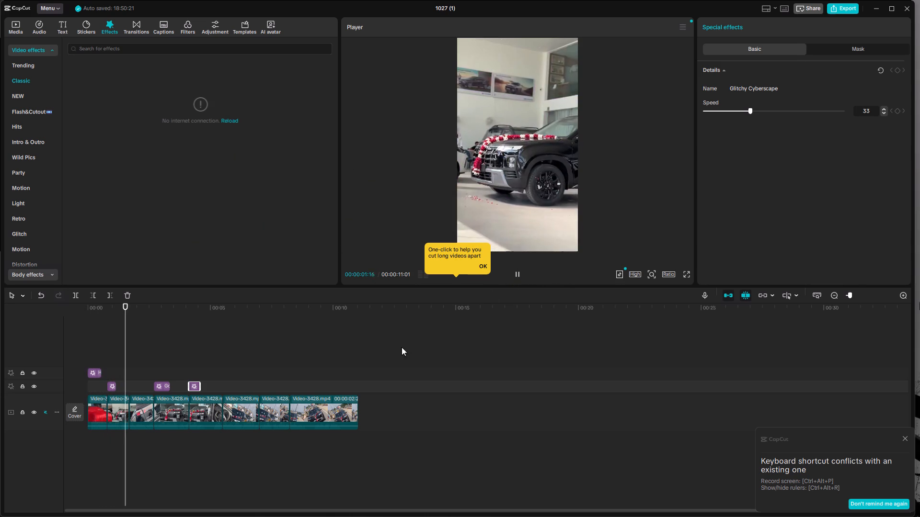
{"action": "left_click", "coordinate": [336, 405]}
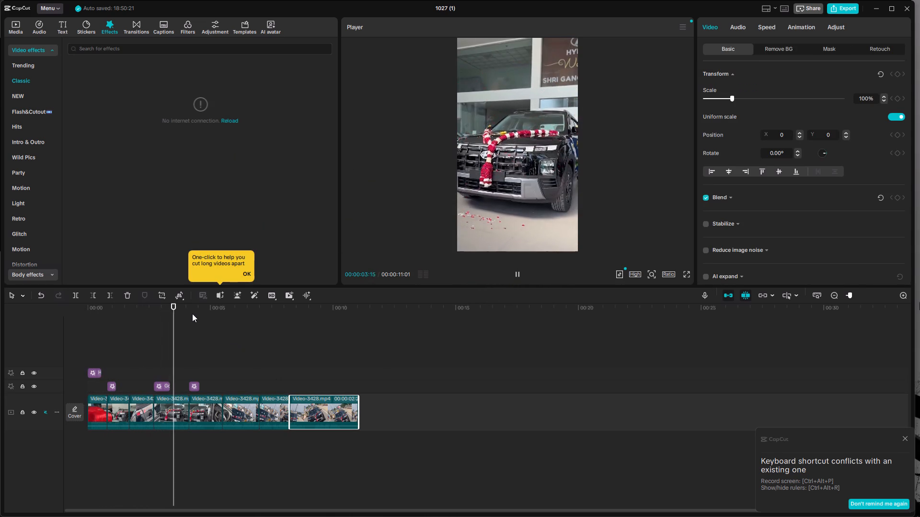
{"action": "left_click_drag", "start_coordinate": [187, 310], "coordinate": [302, 335]}
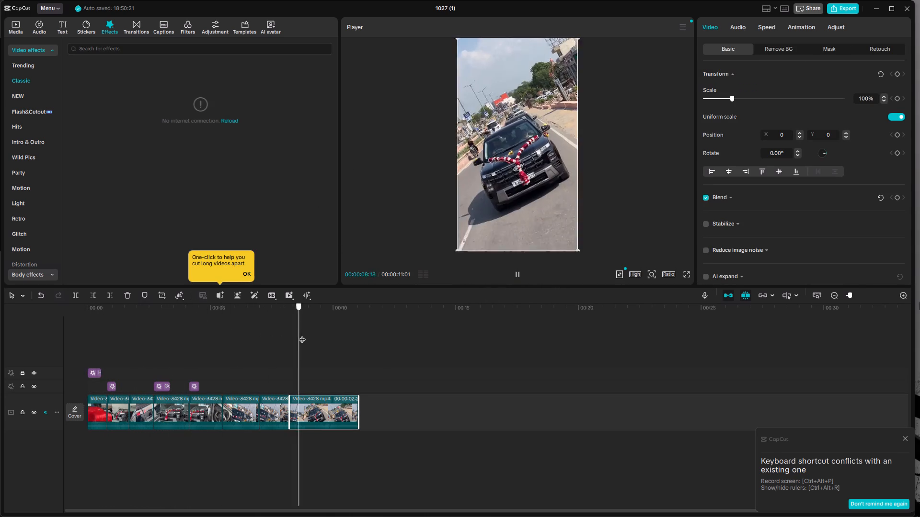
{"action": "left_click_drag", "start_coordinate": [302, 335], "coordinate": [221, 345]}
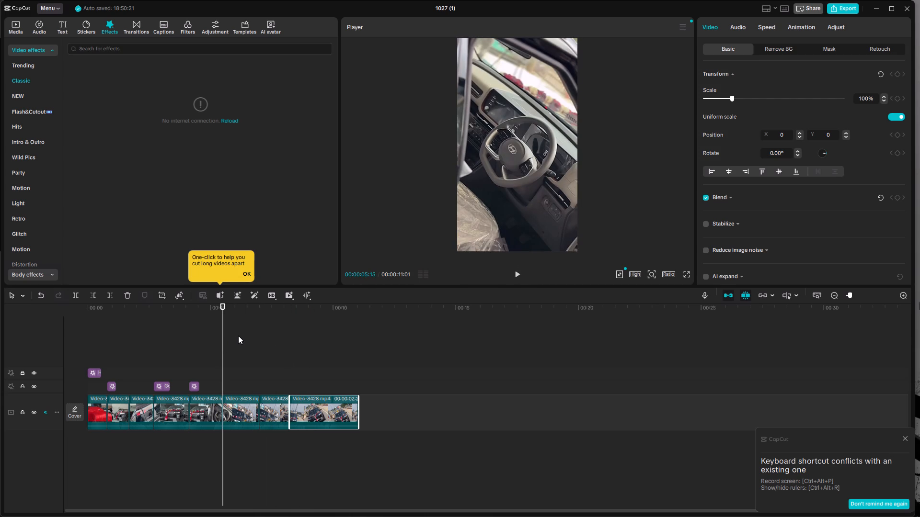
{"action": "left_click", "coordinate": [522, 277]}
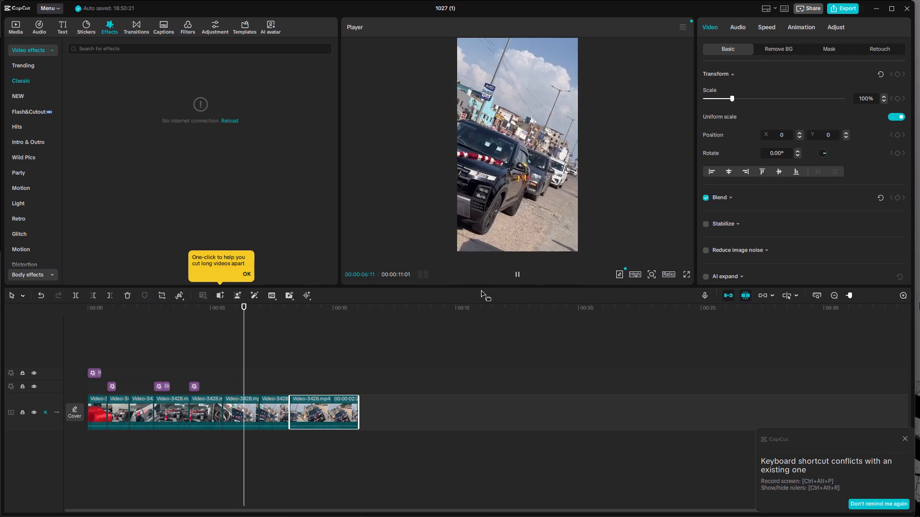
{"action": "left_click_drag", "start_coordinate": [280, 308], "coordinate": [266, 311]}
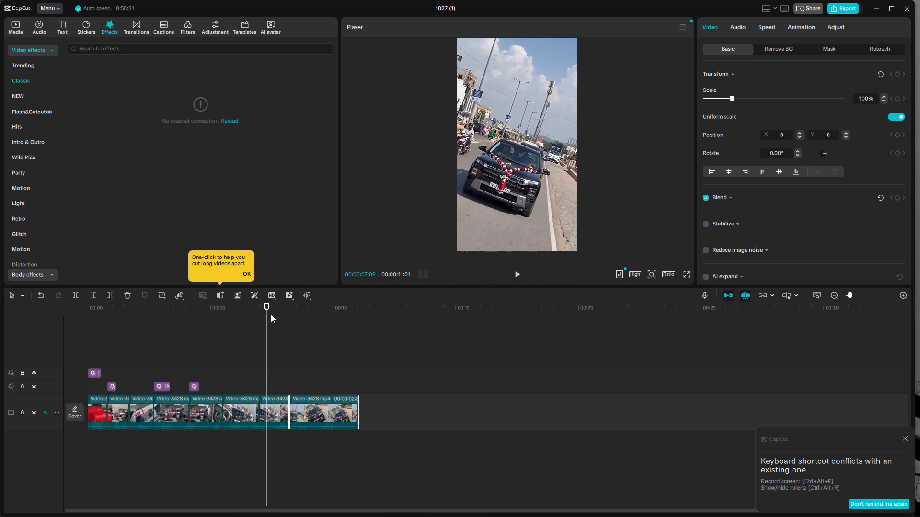
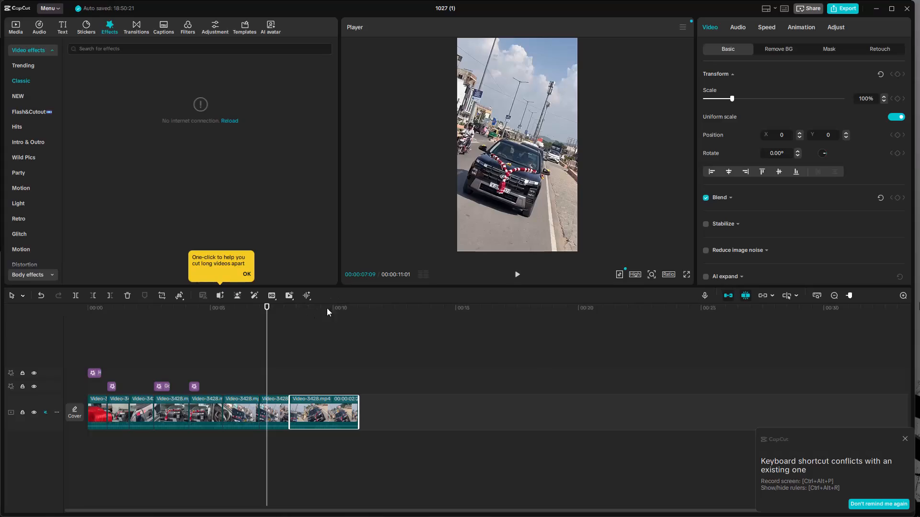
Scrub back and forth between the timeline start and the last clip, examining the cuts around the seventh and eighth clips.
{"action": "left_click", "coordinate": [515, 270]}
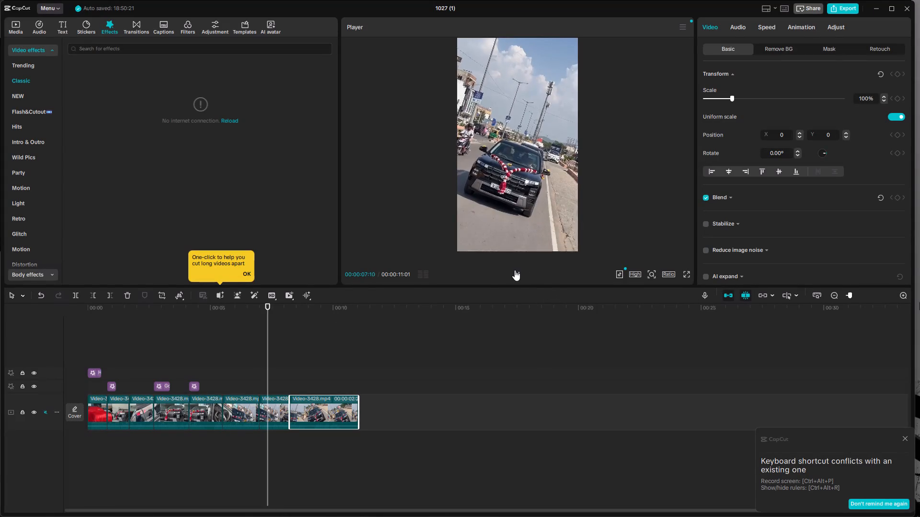
{"action": "left_click_drag", "start_coordinate": [314, 306], "coordinate": [237, 311]}
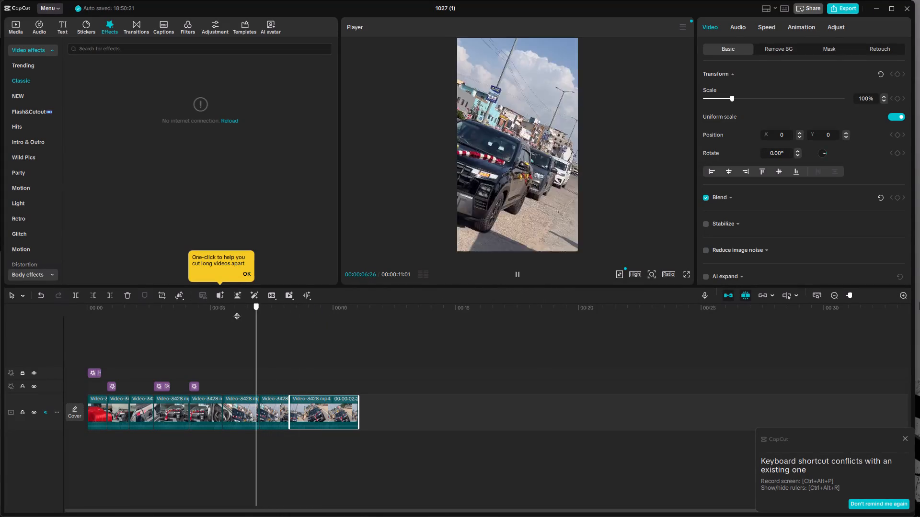
{"action": "left_click_drag", "start_coordinate": [237, 311], "coordinate": [28, 338]}
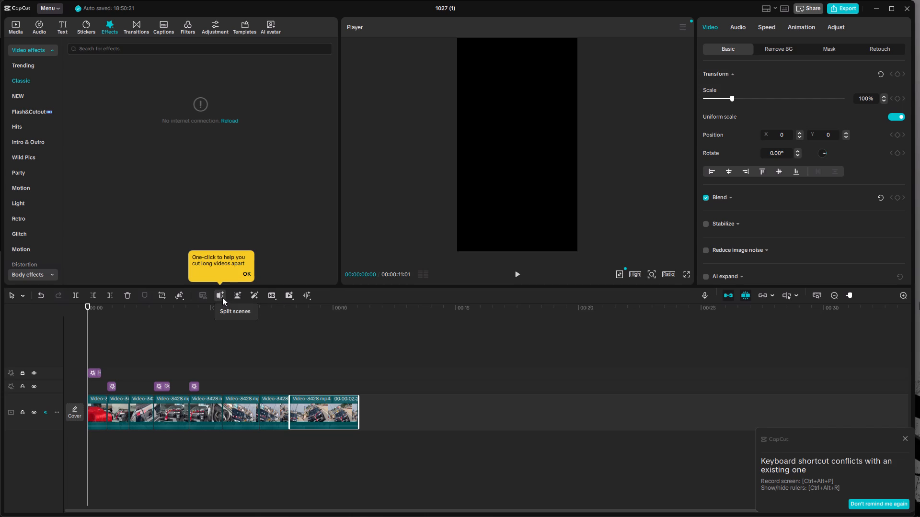
{"action": "left_click_drag", "start_coordinate": [90, 307], "coordinate": [133, 312]}
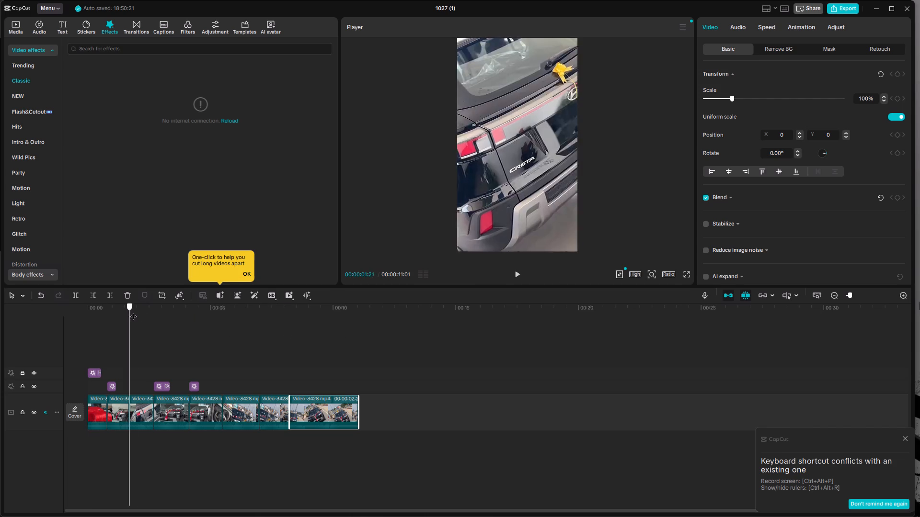
{"action": "left_click_drag", "start_coordinate": [133, 312], "coordinate": [277, 330]}
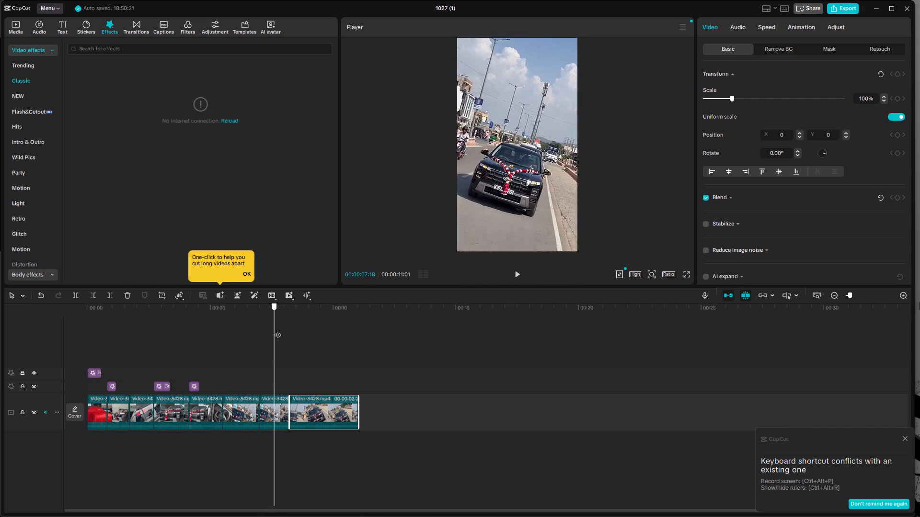
{"action": "left_click_drag", "start_coordinate": [277, 330], "coordinate": [287, 330]}
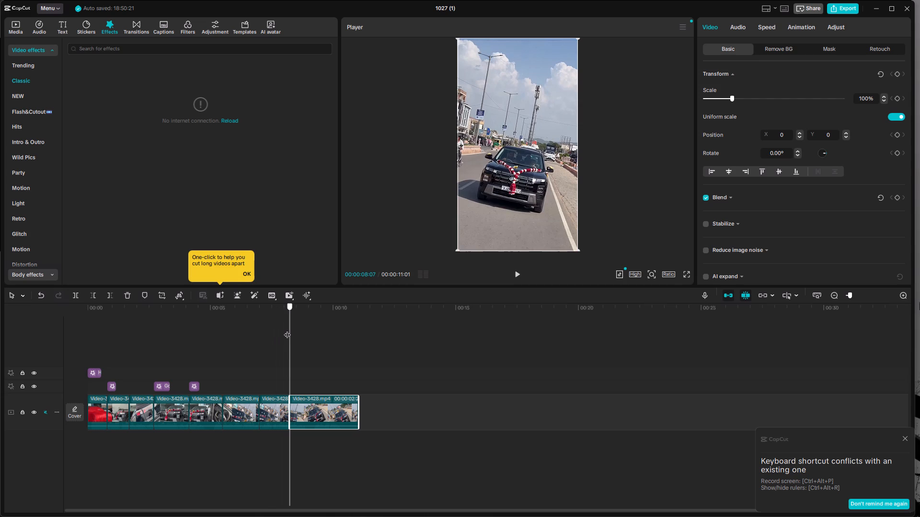
{"action": "left_click_drag", "start_coordinate": [287, 330], "coordinate": [259, 341]}
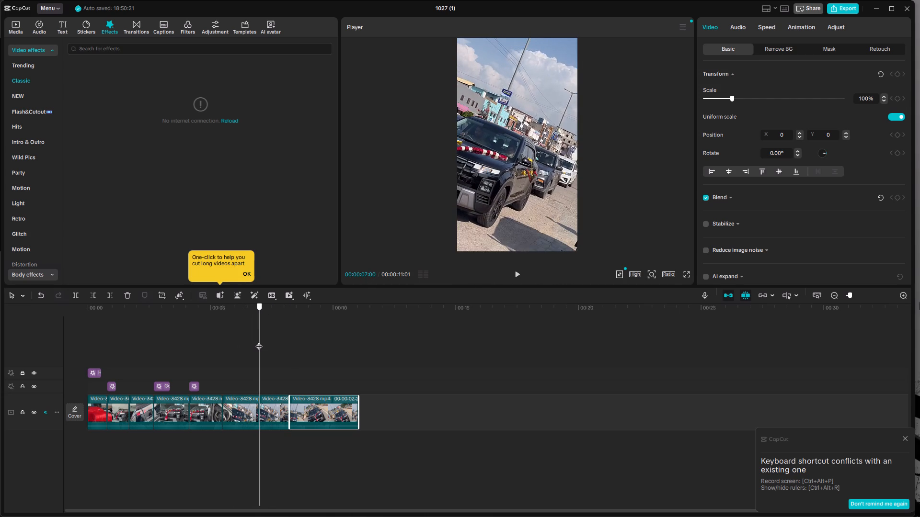
{"action": "left_click_drag", "start_coordinate": [259, 341], "coordinate": [297, 344]}
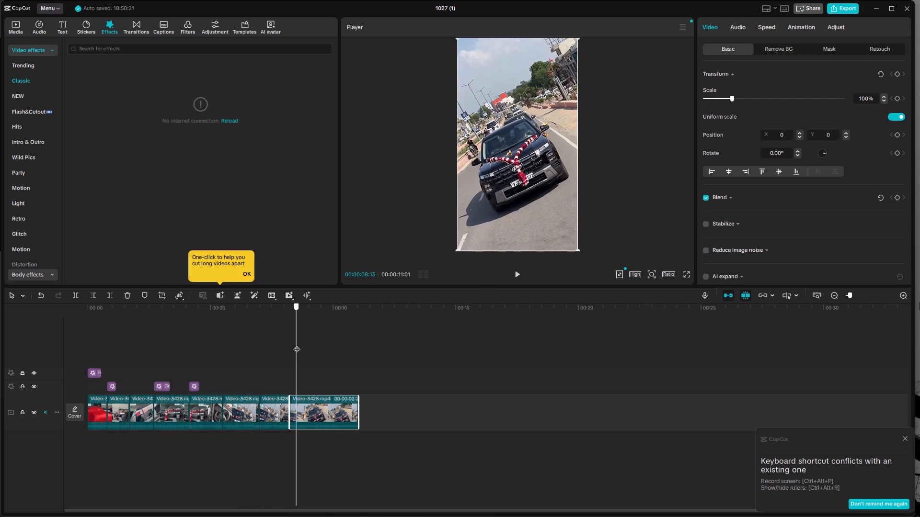
{"action": "left_click_drag", "start_coordinate": [297, 344], "coordinate": [89, 394]}
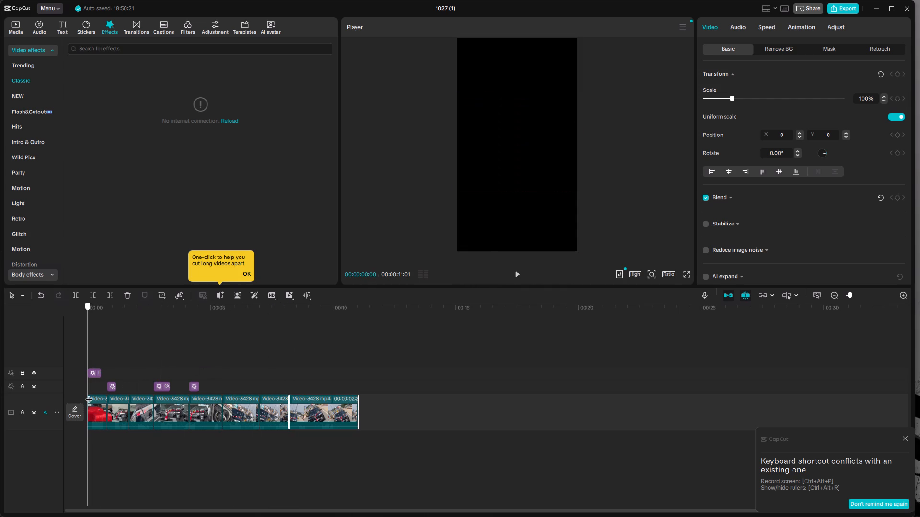
{"action": "left_click_drag", "start_coordinate": [89, 394], "coordinate": [289, 394]}
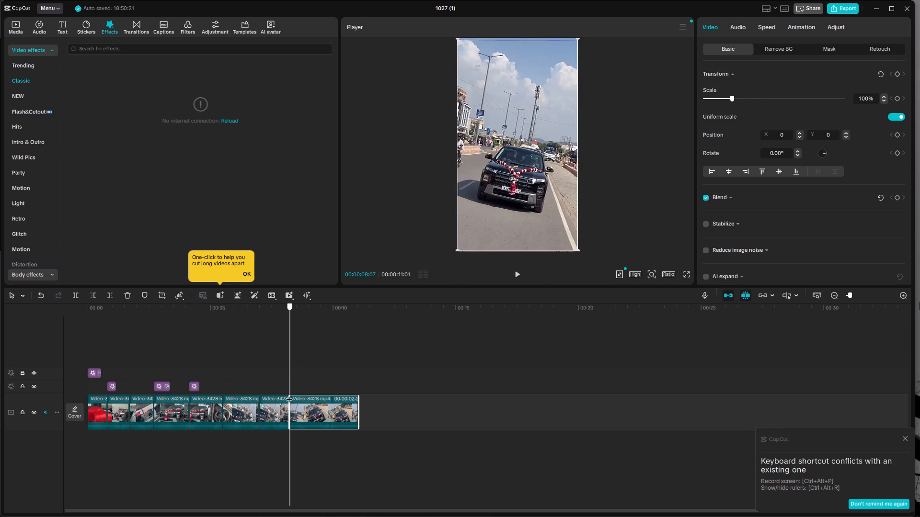
{"action": "left_click_drag", "start_coordinate": [289, 394], "coordinate": [287, 397]}
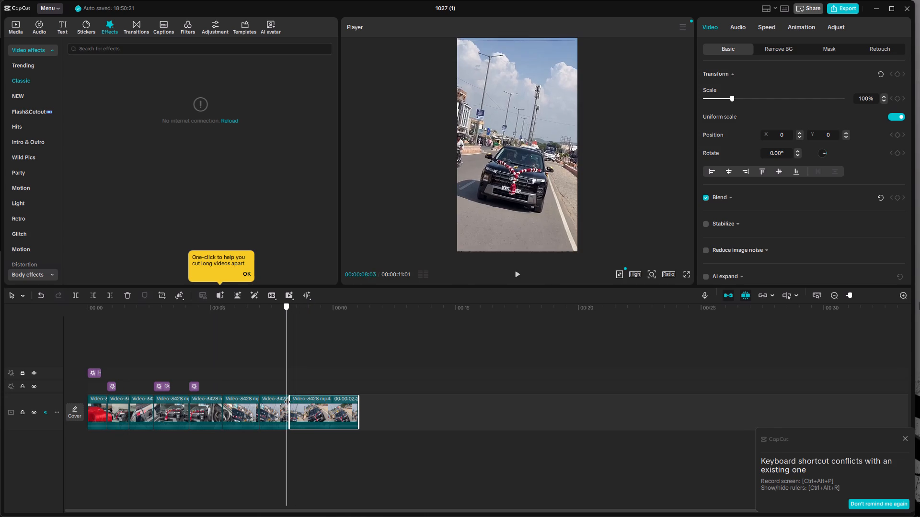
{"action": "left_click_drag", "start_coordinate": [287, 397], "coordinate": [309, 399]}
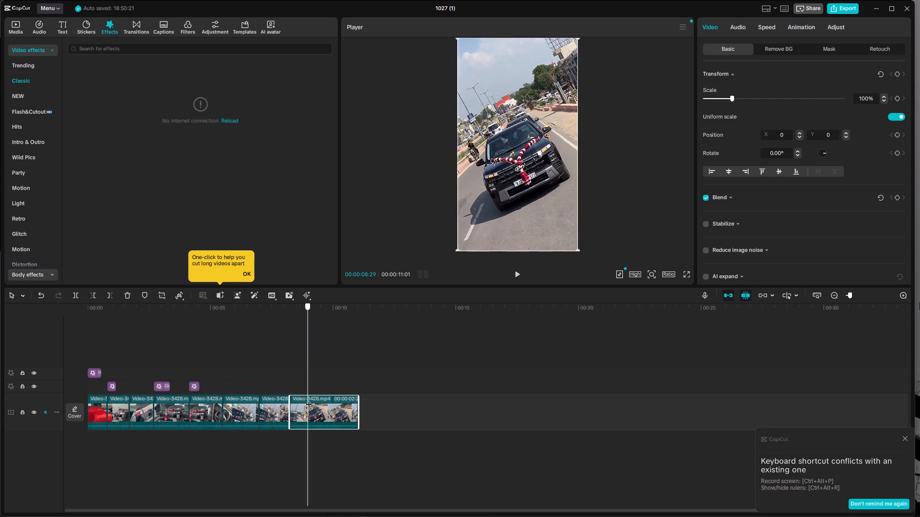
{"action": "left_click_drag", "start_coordinate": [309, 399], "coordinate": [332, 402]}
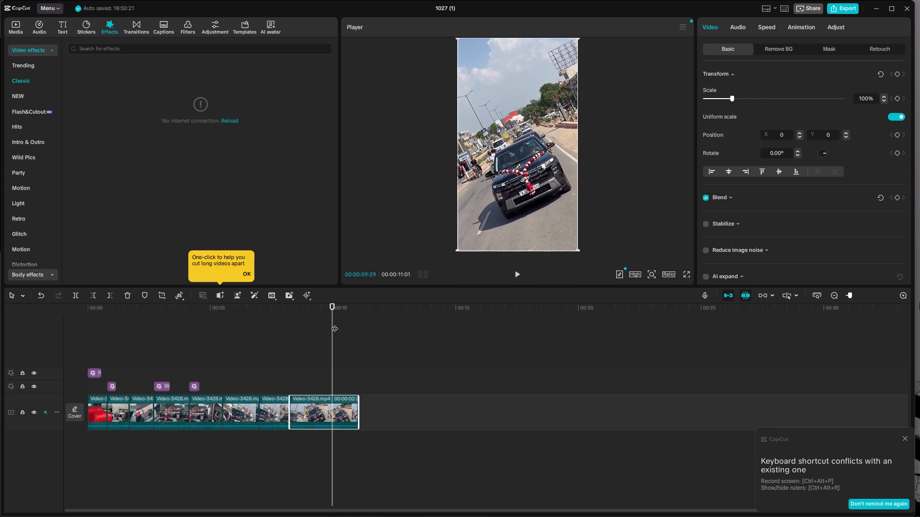
Examine the sixth to eighth clips again from the timeline start, playing back from the seventh clip into the eighth.
{"action": "left_click_drag", "start_coordinate": [332, 307], "coordinate": [77, 342]}
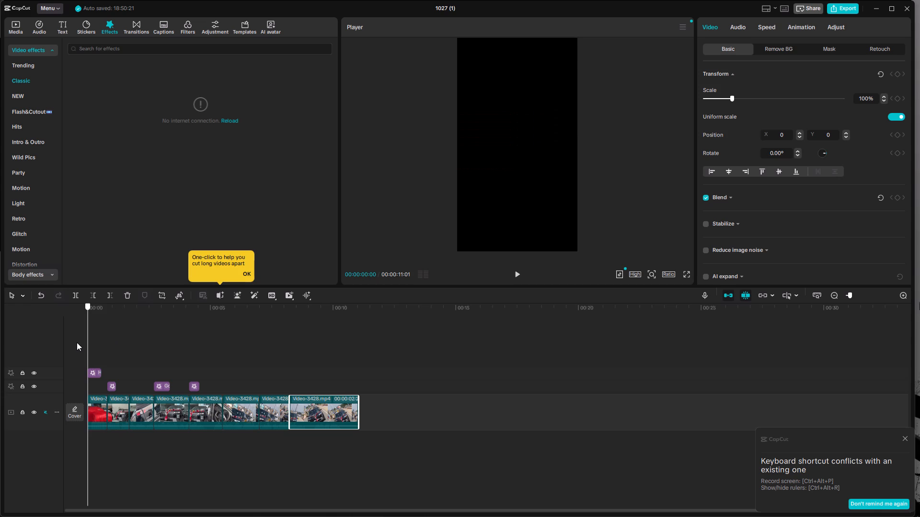
{"action": "left_click_drag", "start_coordinate": [77, 342], "coordinate": [344, 370]}
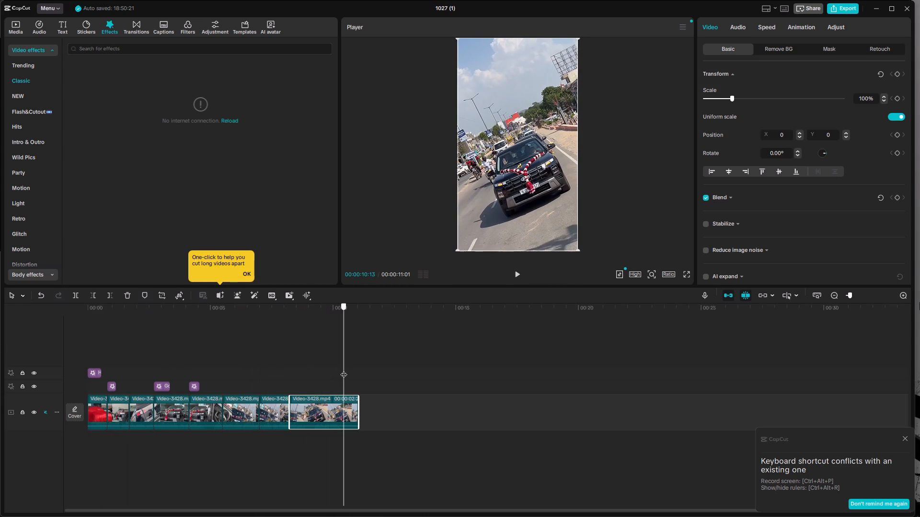
{"action": "left_click_drag", "start_coordinate": [344, 370], "coordinate": [238, 385]}
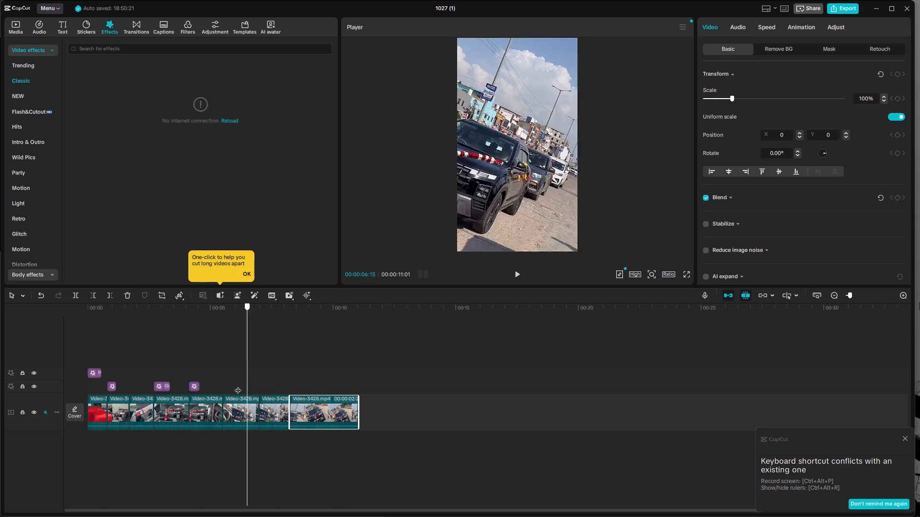
{"action": "left_click_drag", "start_coordinate": [238, 385], "coordinate": [86, 391]}
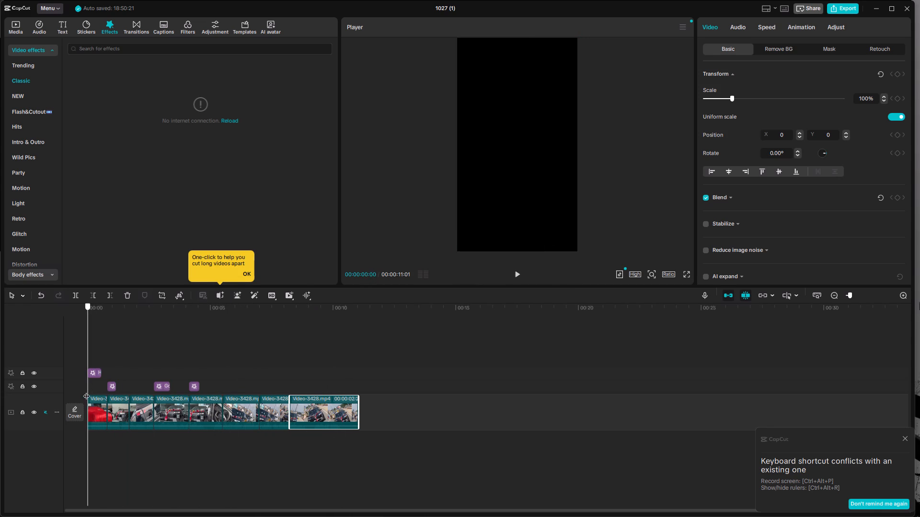
{"action": "left_click_drag", "start_coordinate": [86, 391], "coordinate": [234, 412]}
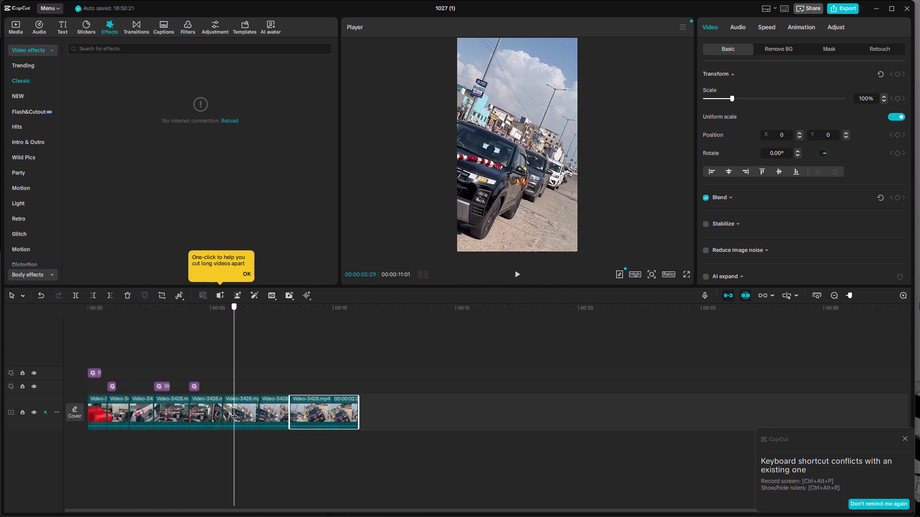
{"action": "left_click_drag", "start_coordinate": [234, 412], "coordinate": [298, 409]}
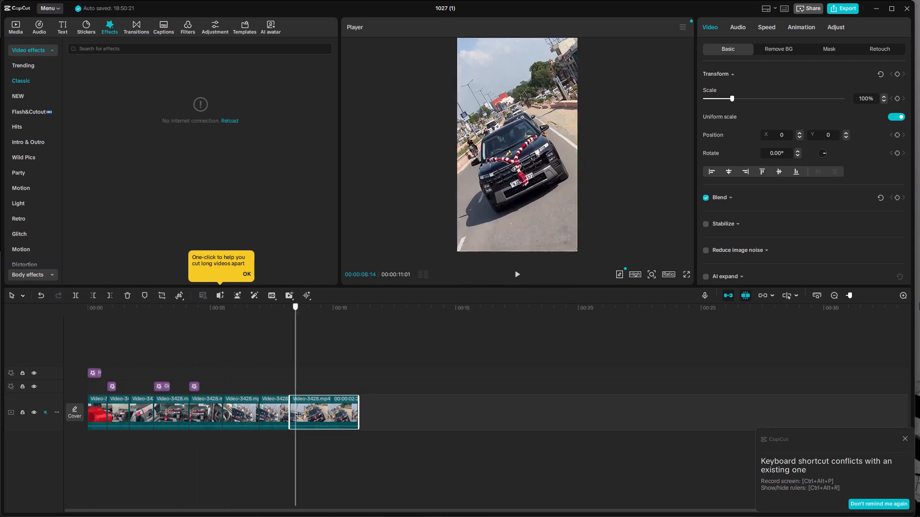
{"action": "left_click_drag", "start_coordinate": [298, 409], "coordinate": [90, 423]}
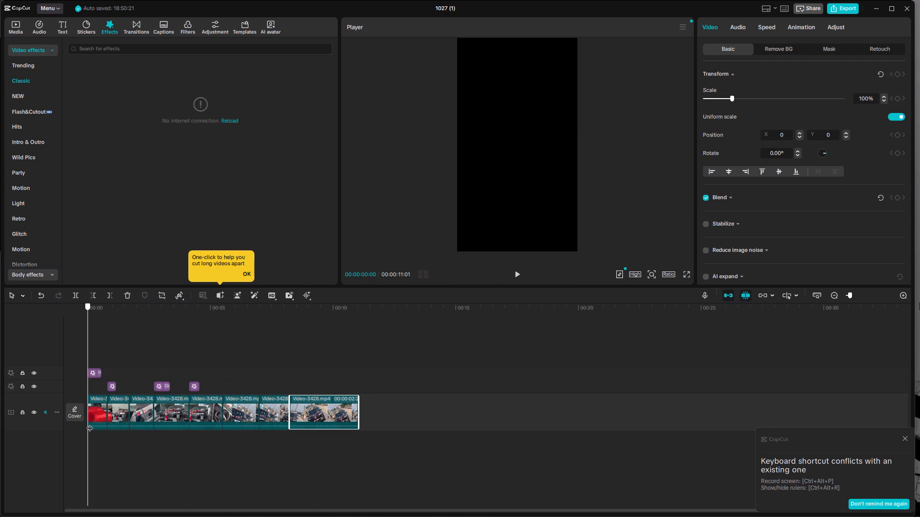
{"action": "left_click_drag", "start_coordinate": [90, 423], "coordinate": [224, 419]}
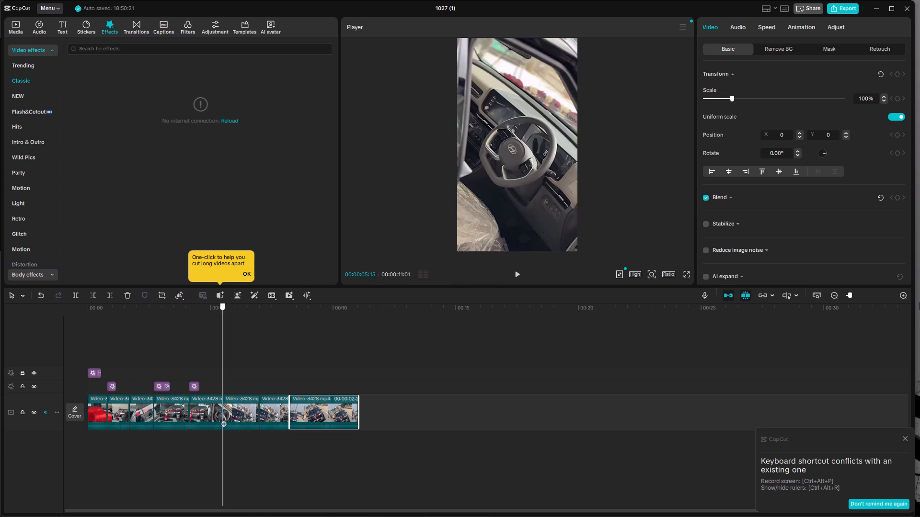
{"action": "left_click_drag", "start_coordinate": [224, 419], "coordinate": [263, 417]}
{"action": "left_click", "coordinate": [520, 274]}
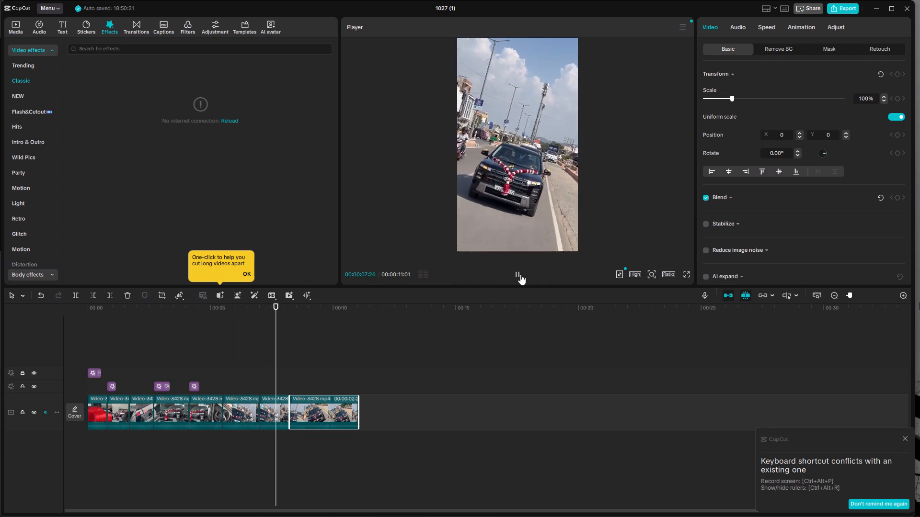
{"action": "left_click", "coordinate": [520, 274]}
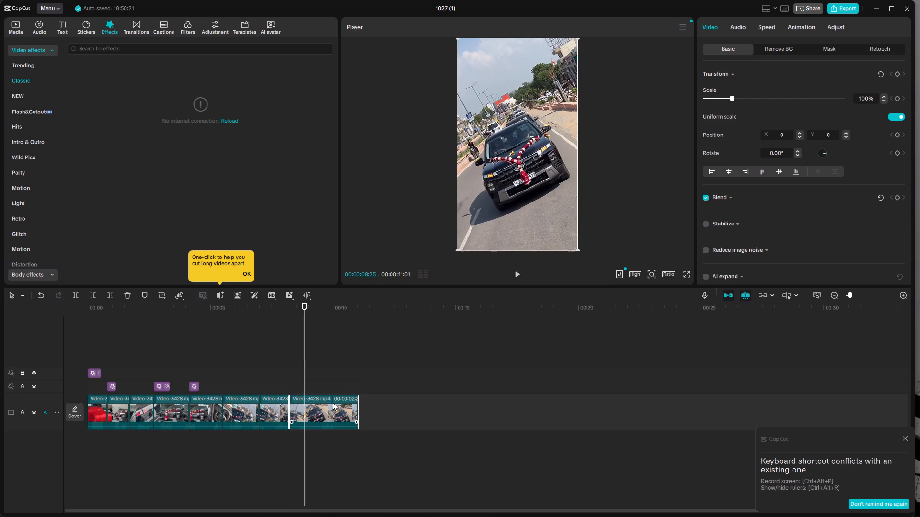
Turn on Color match for the last clip without choosing a source frame.
{"action": "left_click", "coordinate": [329, 408]}
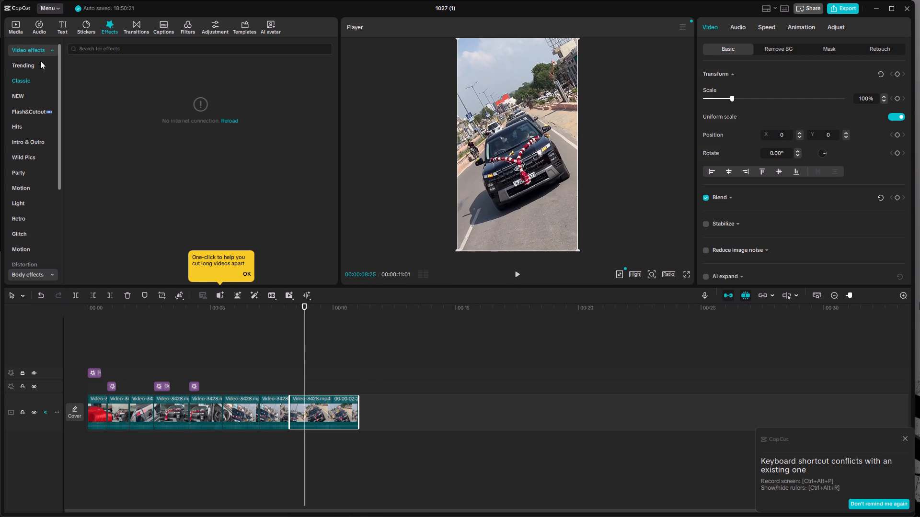
{"action": "left_click", "coordinate": [23, 26]}
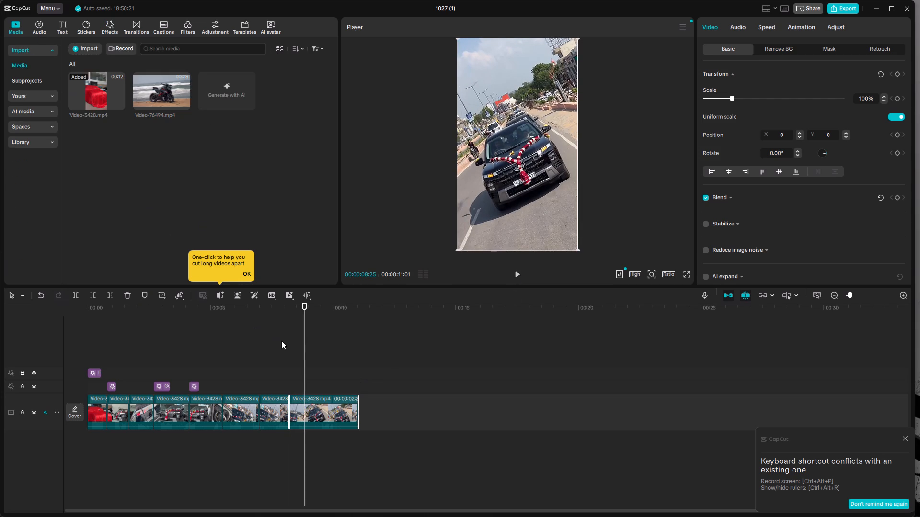
{"action": "left_click", "coordinate": [323, 414]}
{"action": "left_click", "coordinate": [737, 26]}
{"action": "left_click", "coordinate": [840, 24]}
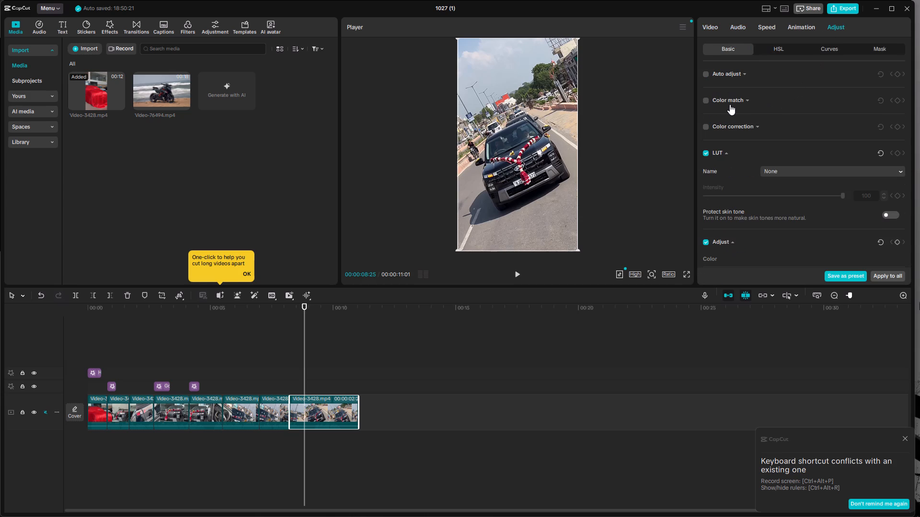
{"action": "left_click", "coordinate": [706, 99]}
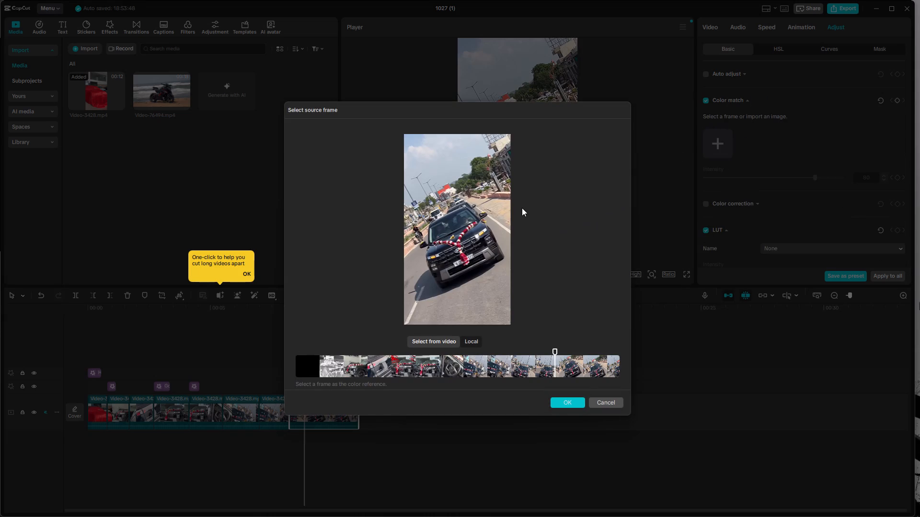
{"action": "left_click", "coordinate": [607, 399]}
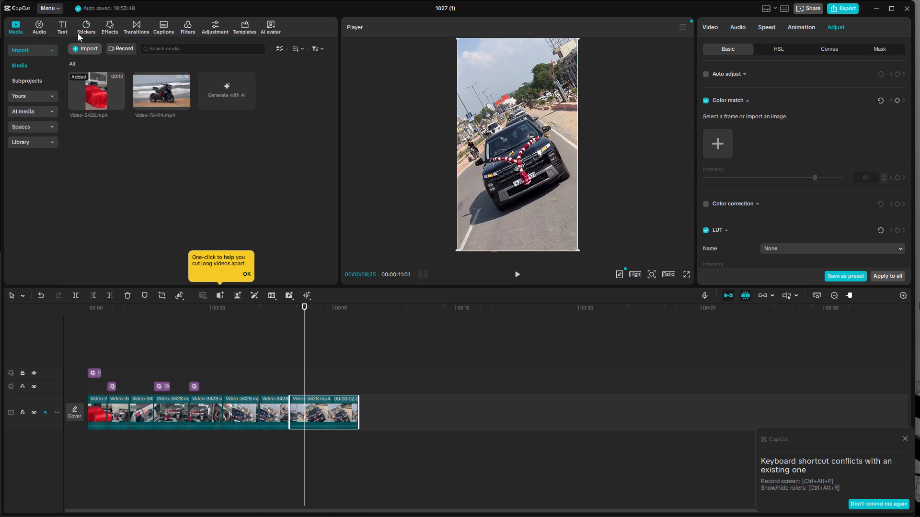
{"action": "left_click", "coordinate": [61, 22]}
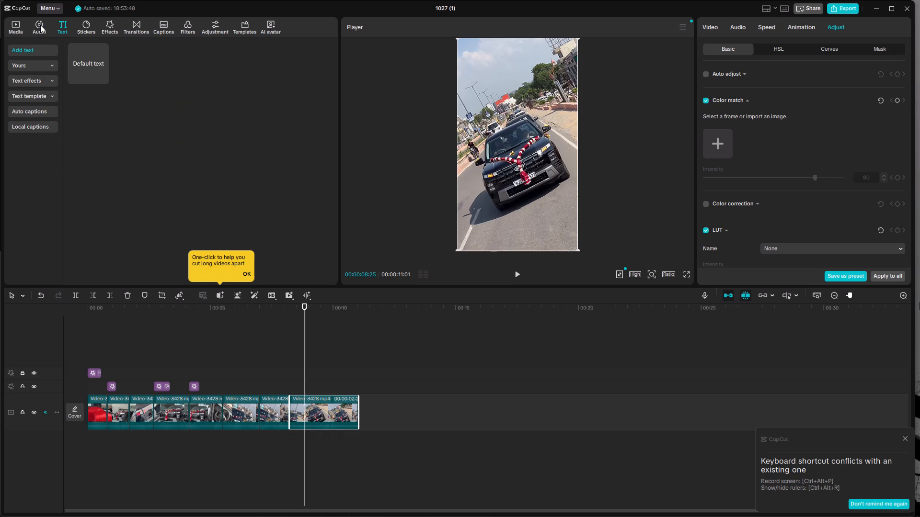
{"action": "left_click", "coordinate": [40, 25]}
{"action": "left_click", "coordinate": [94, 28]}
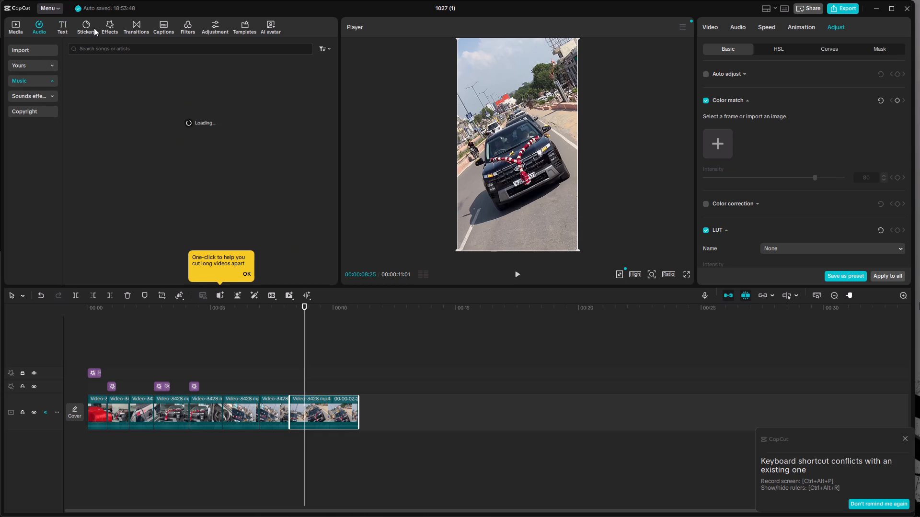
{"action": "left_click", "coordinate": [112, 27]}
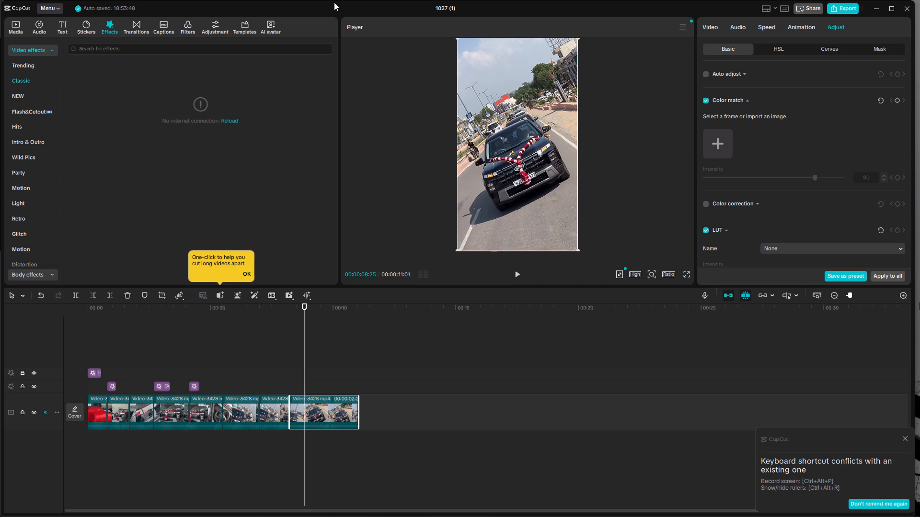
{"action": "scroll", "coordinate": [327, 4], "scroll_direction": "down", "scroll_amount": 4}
Add a Clear II filter on its own track above the effects, running from the timeline start to the last clip's end.
{"action": "left_click", "coordinate": [187, 24]}
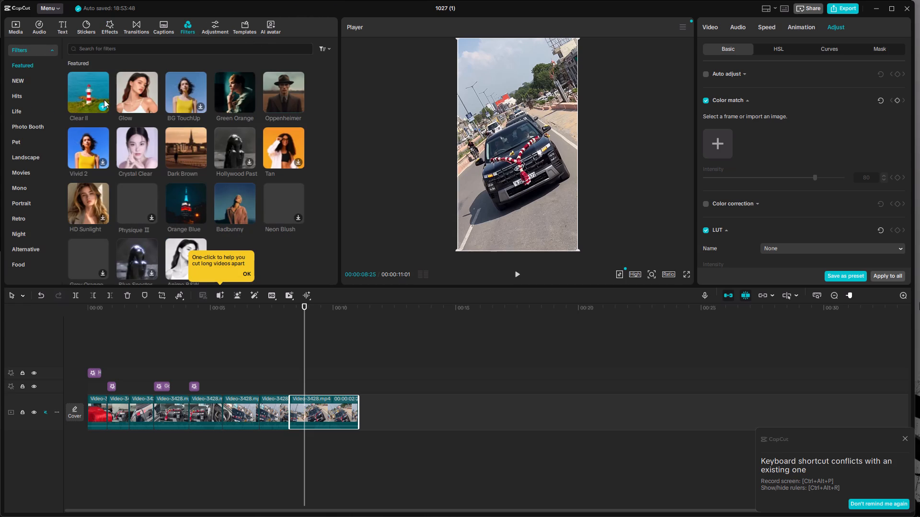
{"action": "left_click", "coordinate": [91, 95]}
{"action": "left_click_drag", "start_coordinate": [90, 97], "coordinate": [98, 375]}
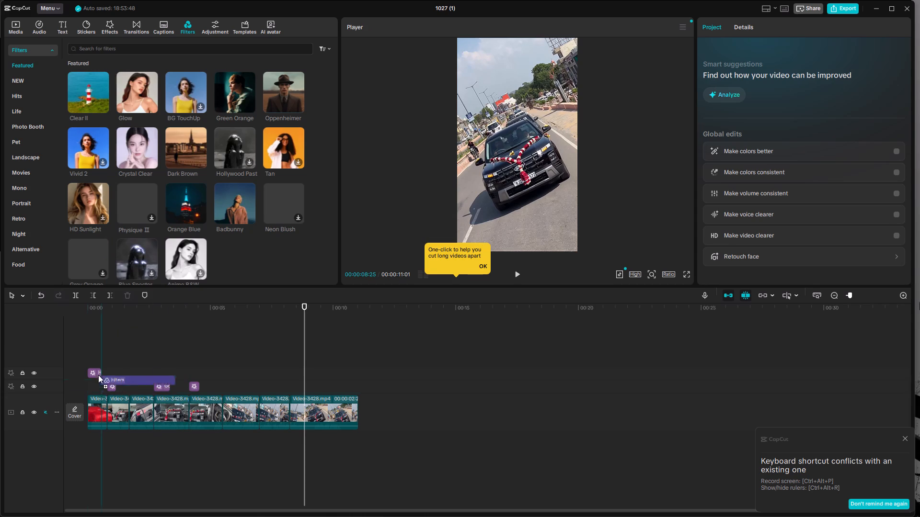
{"action": "left_click_drag", "start_coordinate": [98, 375], "coordinate": [86, 358]}
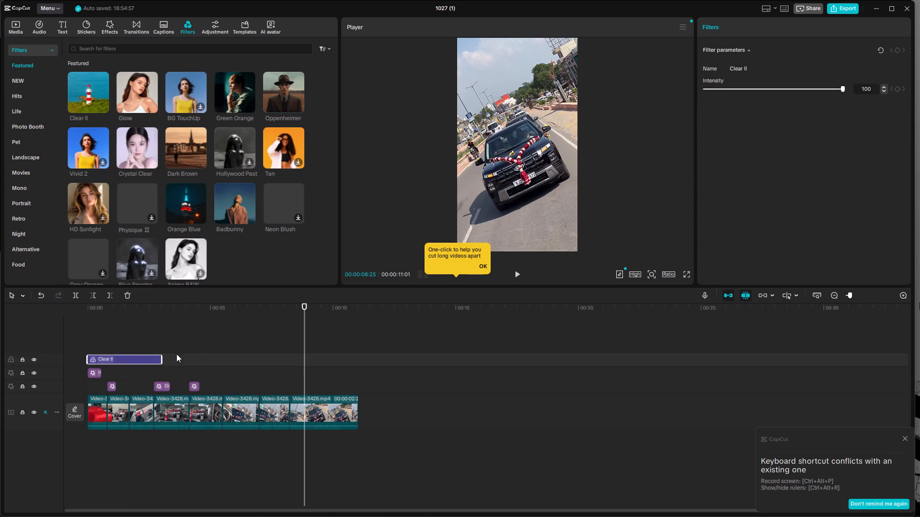
{"action": "left_click_drag", "start_coordinate": [162, 359], "coordinate": [360, 388]}
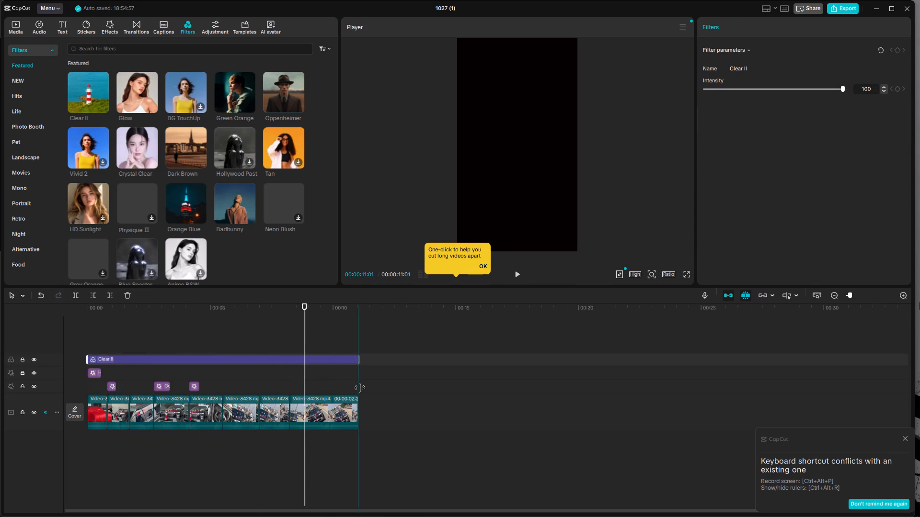
{"action": "left_click_drag", "start_coordinate": [360, 388], "coordinate": [355, 390]}
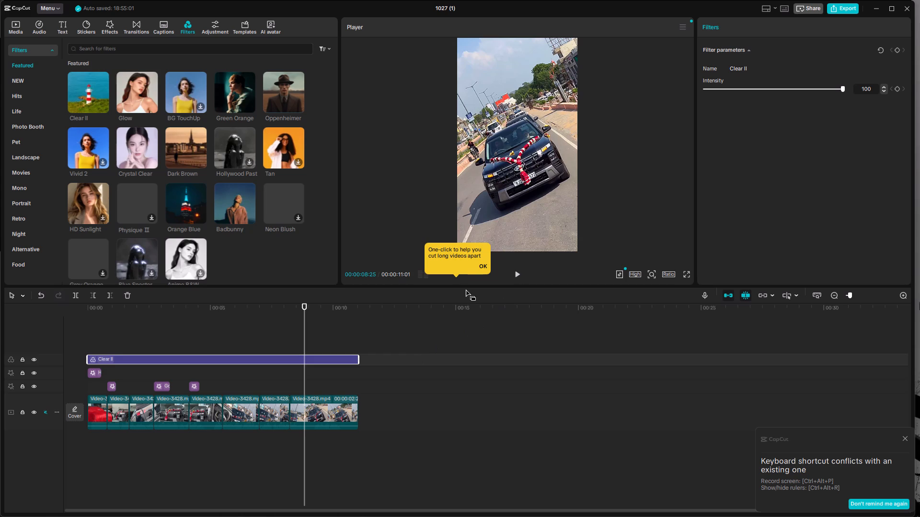
Play back the whole timeline from the start to examine the Clear II look, and return to the start.
{"action": "left_click_drag", "start_coordinate": [306, 308], "coordinate": [61, 325]}
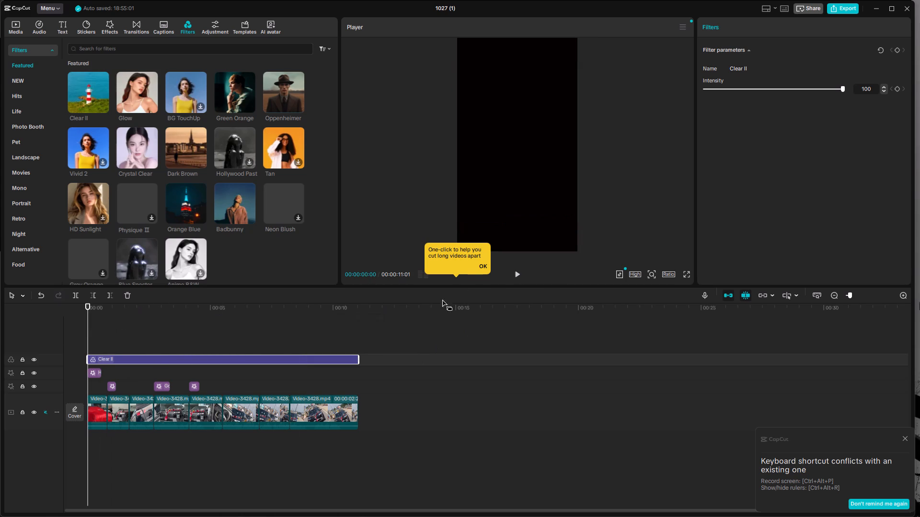
{"action": "left_click", "coordinate": [514, 273]}
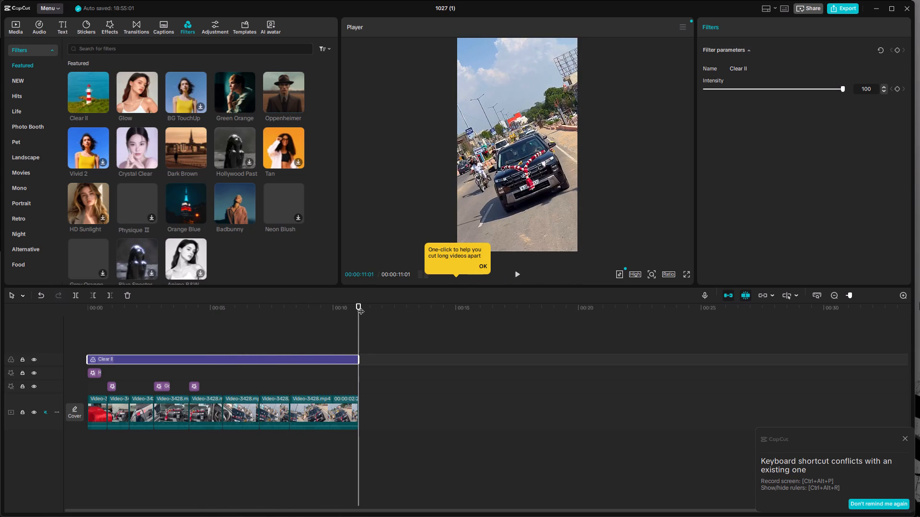
{"action": "left_click_drag", "start_coordinate": [357, 307], "coordinate": [325, 318]}
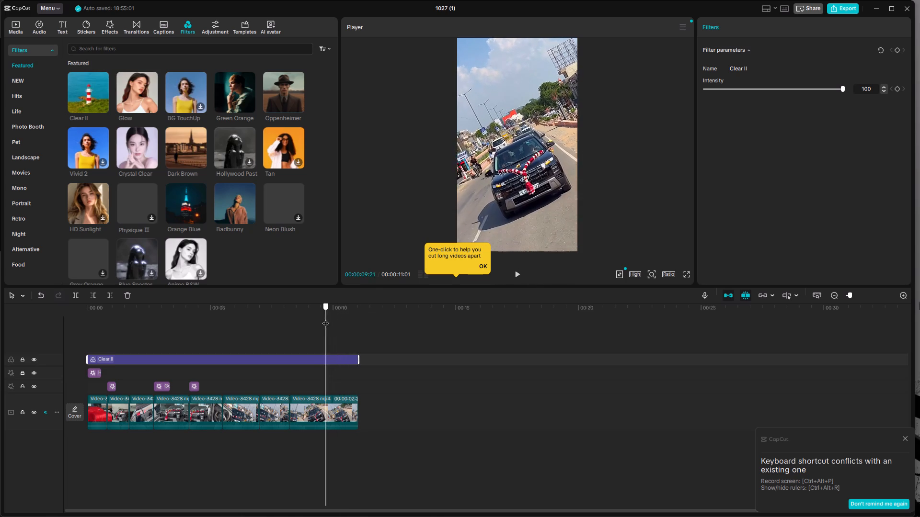
{"action": "left_click_drag", "start_coordinate": [325, 318], "coordinate": [35, 318]}
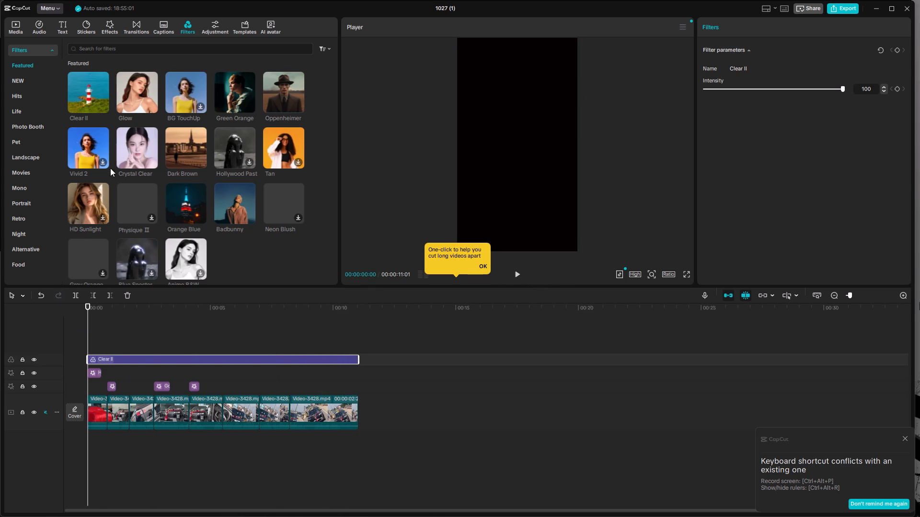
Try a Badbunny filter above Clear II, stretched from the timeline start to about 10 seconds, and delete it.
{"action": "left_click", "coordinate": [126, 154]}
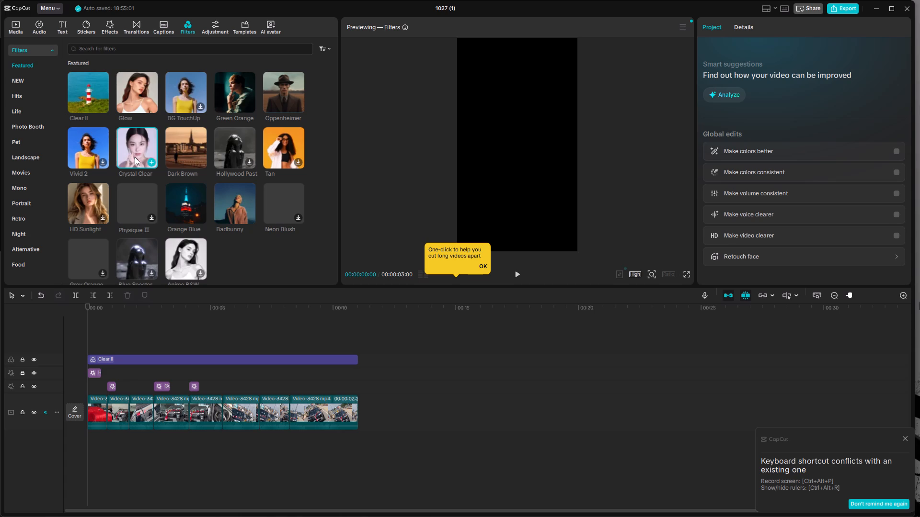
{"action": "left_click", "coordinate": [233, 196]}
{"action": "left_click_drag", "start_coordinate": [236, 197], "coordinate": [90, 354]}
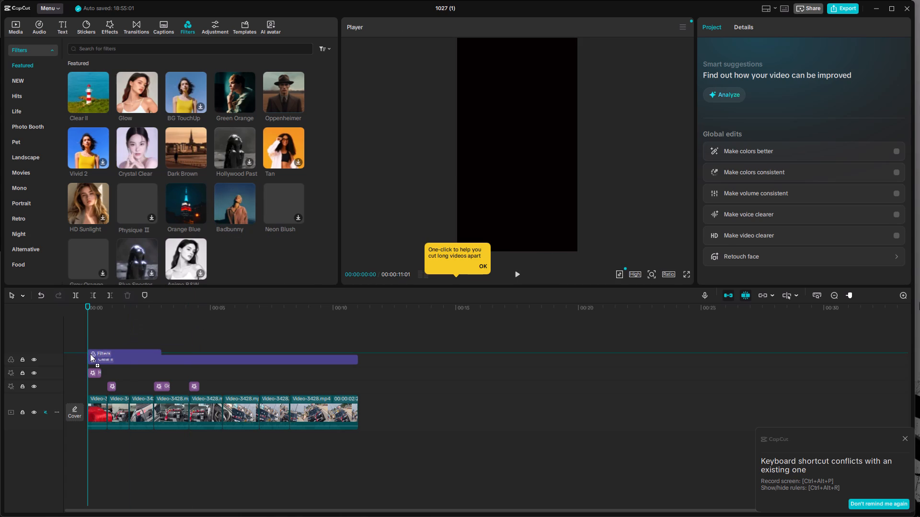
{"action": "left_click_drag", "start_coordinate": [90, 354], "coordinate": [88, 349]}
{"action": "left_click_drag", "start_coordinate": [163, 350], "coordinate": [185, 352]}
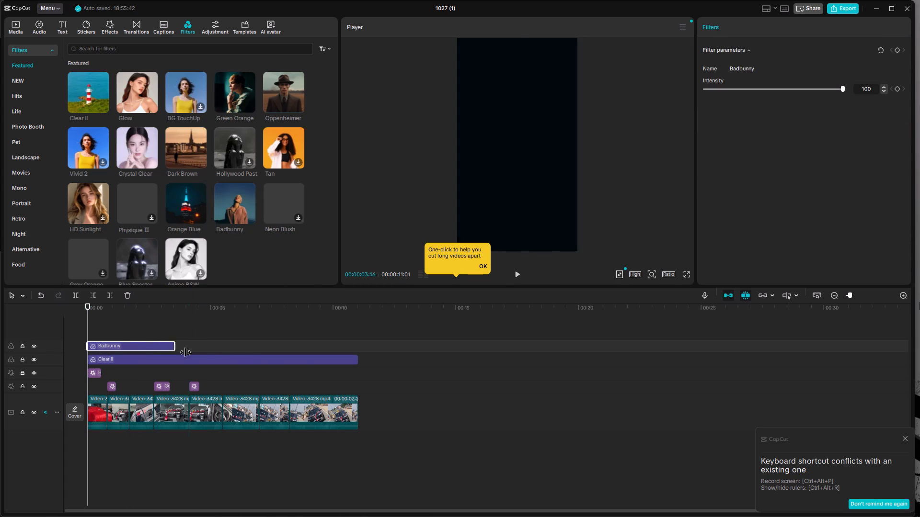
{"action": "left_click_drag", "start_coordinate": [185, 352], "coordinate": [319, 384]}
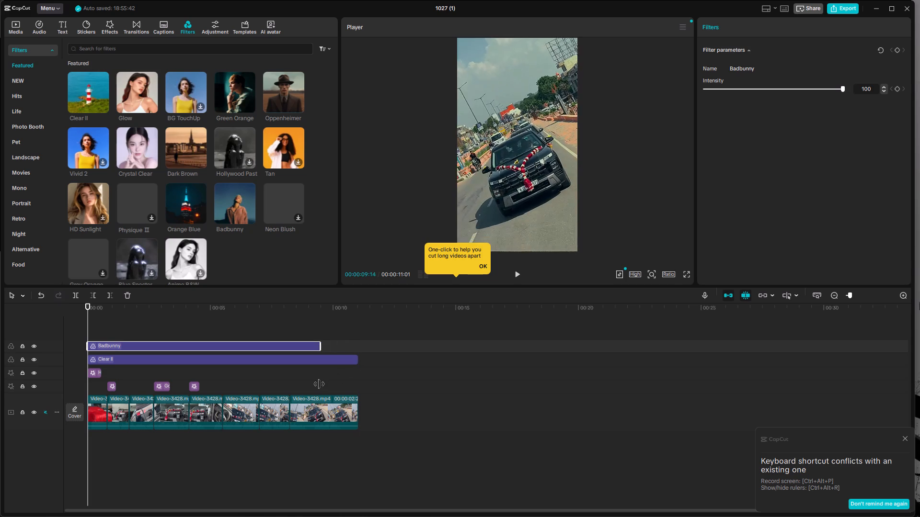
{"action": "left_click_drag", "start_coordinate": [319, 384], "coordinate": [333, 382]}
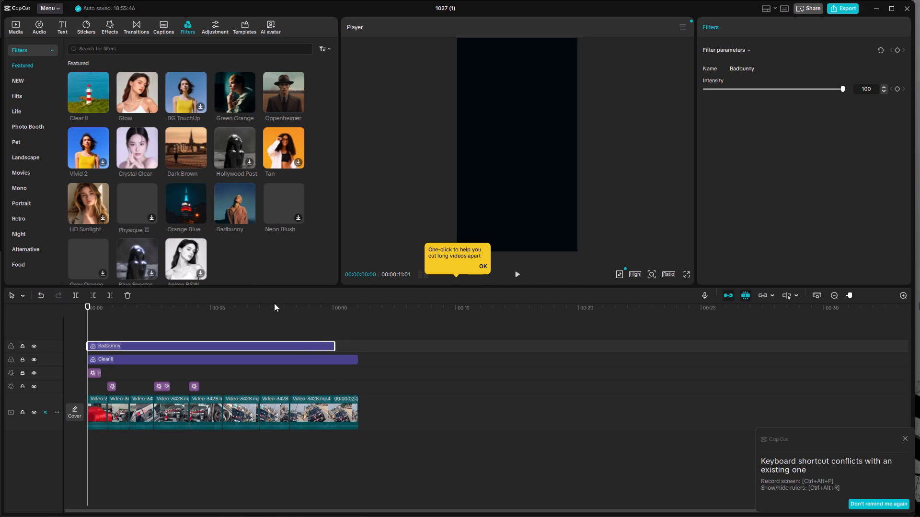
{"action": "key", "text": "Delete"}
Add an Orange Blue filter on a track above Clear II, running from the timeline start to the last clip's end.
{"action": "left_click", "coordinate": [178, 204]}
{"action": "left_click_drag", "start_coordinate": [186, 203], "coordinate": [180, 225]}
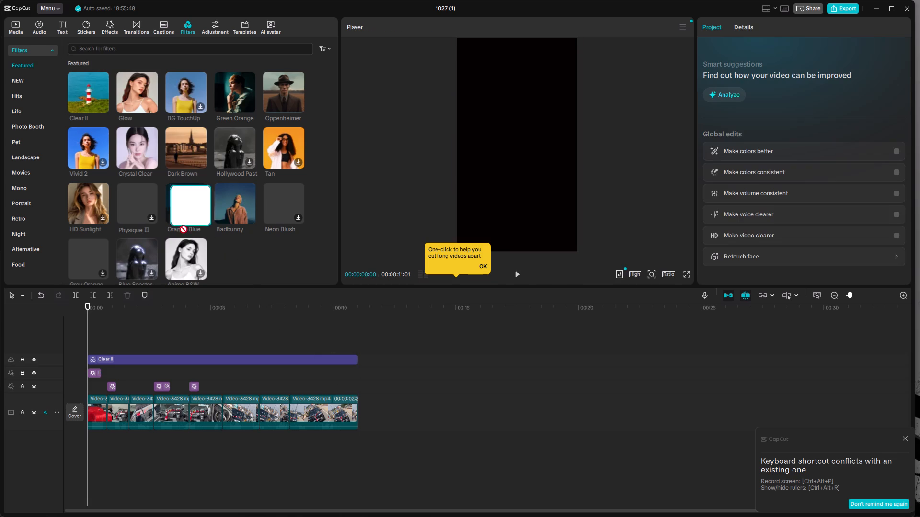
{"action": "left_click_drag", "start_coordinate": [180, 225], "coordinate": [89, 353]}
{"action": "left_click_drag", "start_coordinate": [161, 345], "coordinate": [162, 345]}
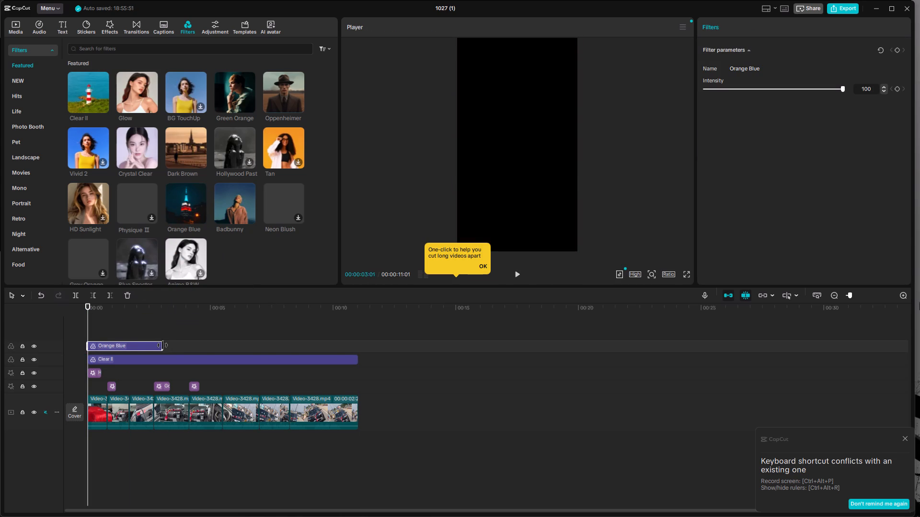
{"action": "left_click_drag", "start_coordinate": [162, 345], "coordinate": [357, 363]}
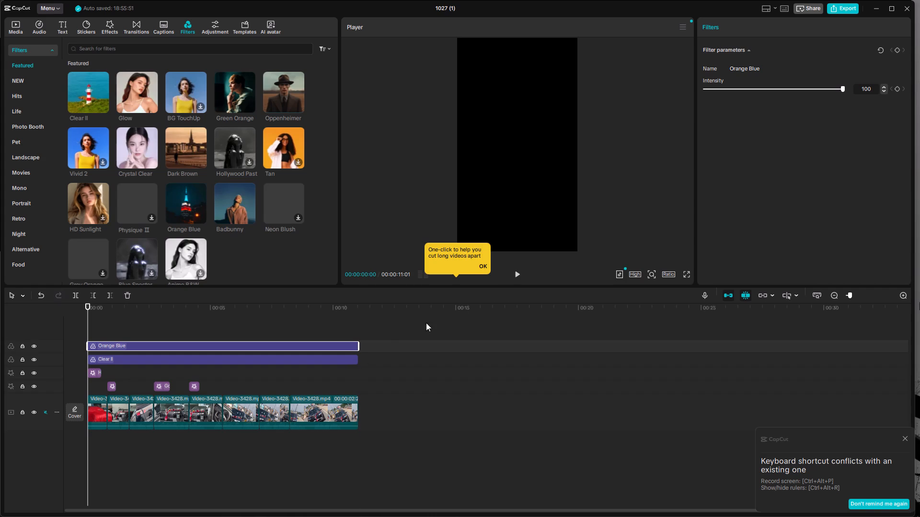
Play back the timeline from the start to examine the combined Orange Blue and Clear II filters.
{"action": "left_click", "coordinate": [518, 274]}
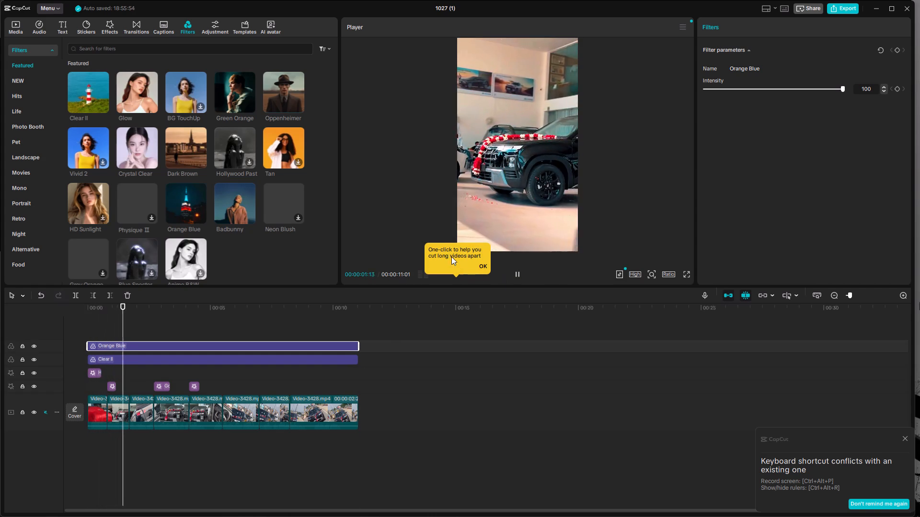